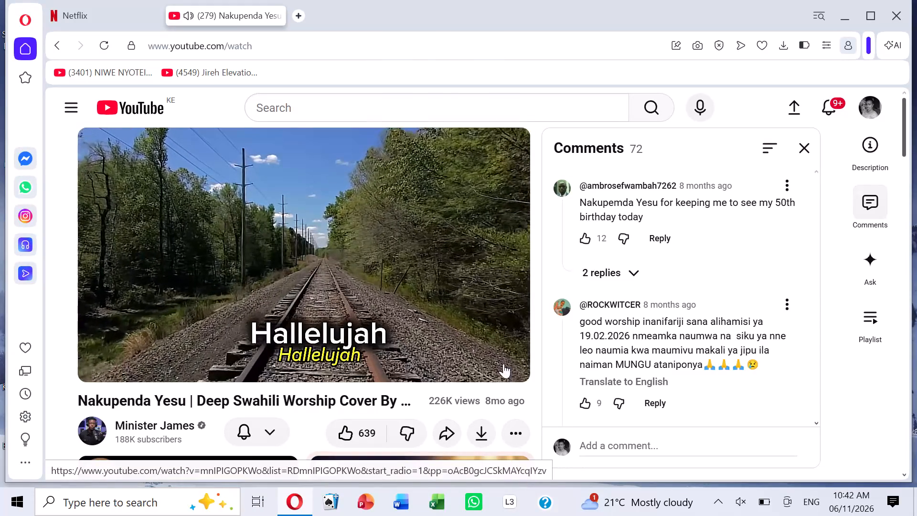
Switch to Excel and open the recent workbooks UPDATED LIST FOR SEPTEMBER 2021 (1) and STATEMENTS FOR LANDLORDS NOVEMBER.
{"action": "left_click", "coordinate": [436, 502]}
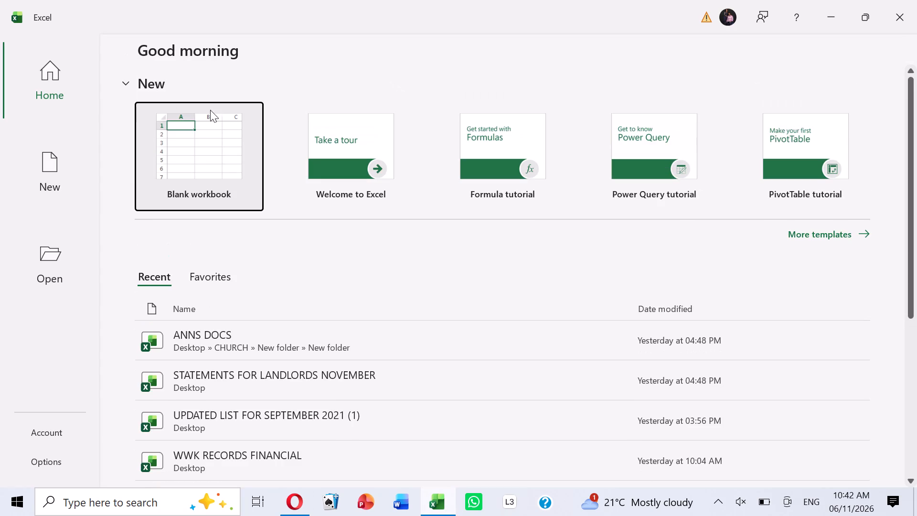
{"action": "left_click", "coordinate": [214, 417]}
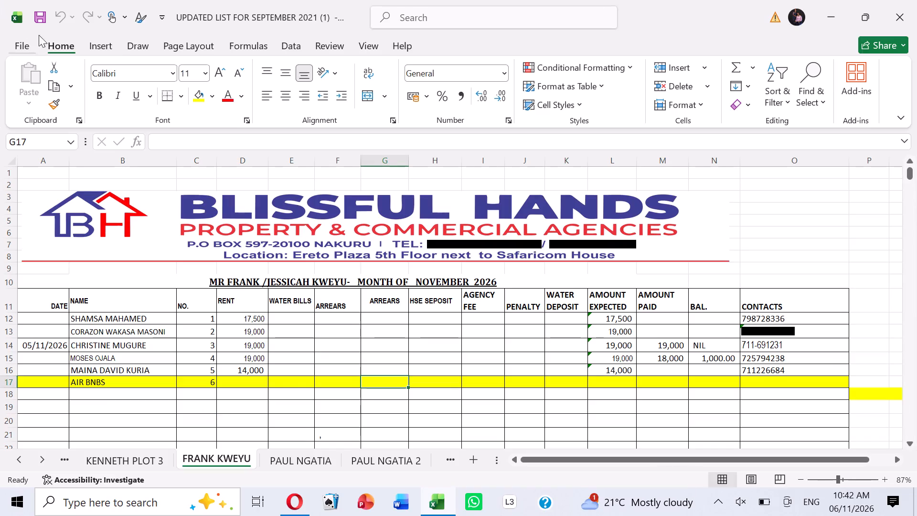
{"action": "left_click", "coordinate": [25, 46]}
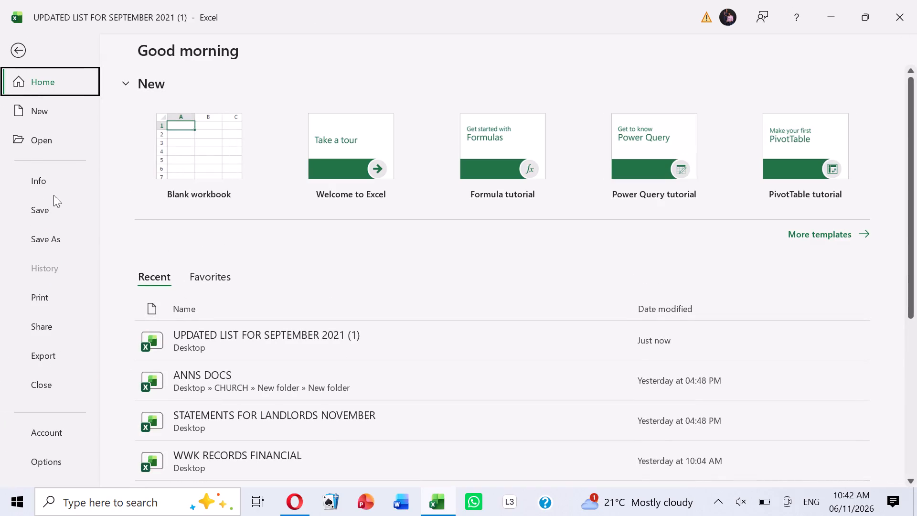
{"action": "left_click", "coordinate": [299, 421]}
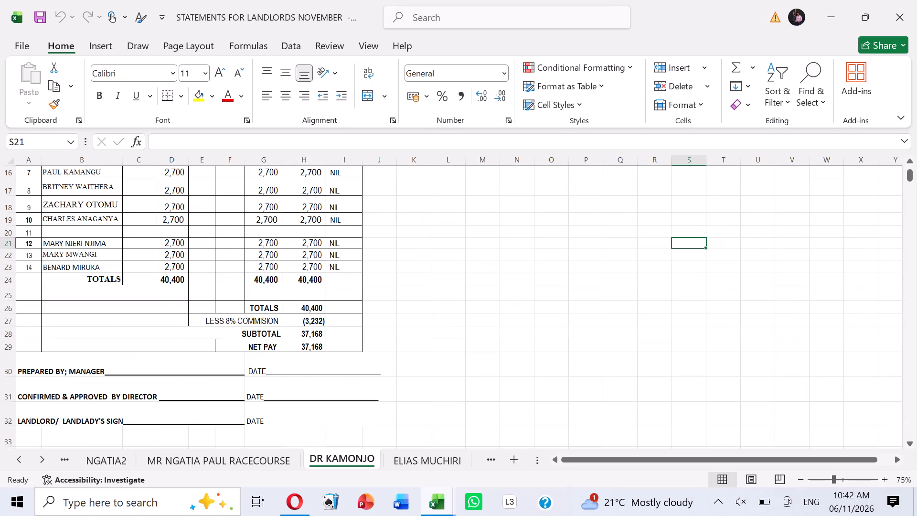
On the racecourse plot sheet, set Shop 1's amount paid to 4000 and its balance to 4000 in the October 2026 statement.
{"action": "scroll", "coordinate": [347, 356], "scroll_direction": "up", "scroll_amount": 7}
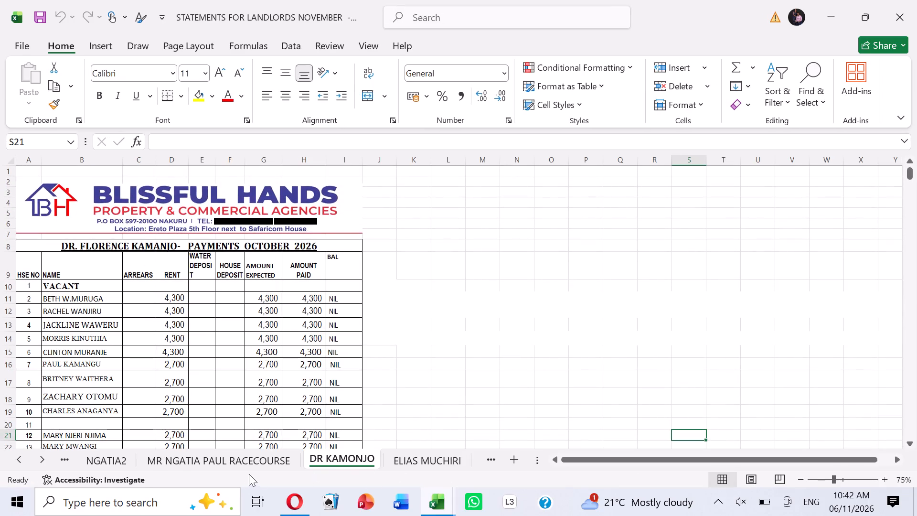
{"action": "left_click", "coordinate": [240, 462]}
{"action": "scroll", "coordinate": [255, 379], "scroll_direction": "down", "scroll_amount": 2}
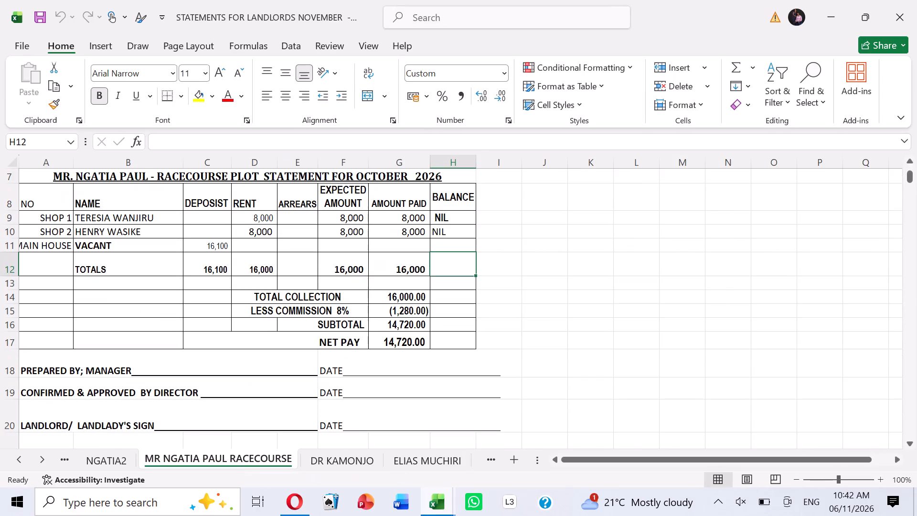
{"action": "scroll", "coordinate": [255, 379], "scroll_direction": "down", "scroll_amount": 10}
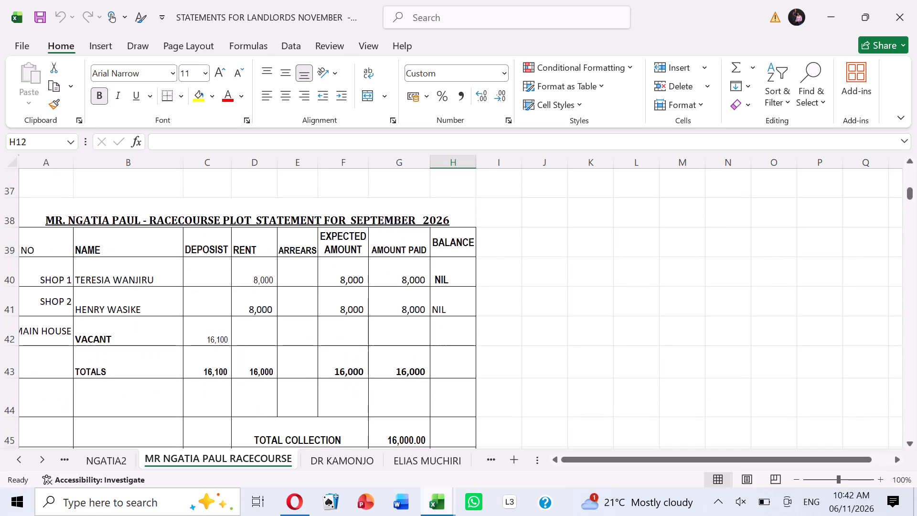
{"action": "scroll", "coordinate": [255, 379], "scroll_direction": "up", "scroll_amount": 14}
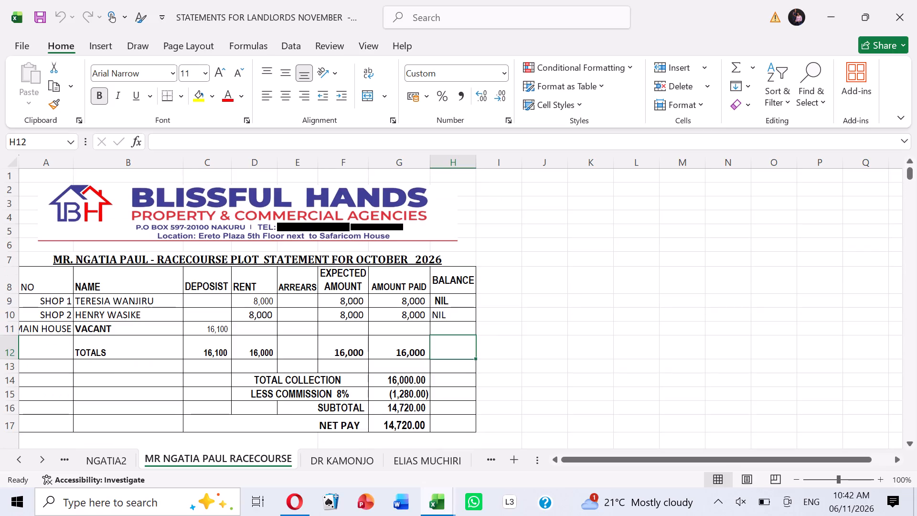
{"action": "left_click", "coordinate": [335, 297]}
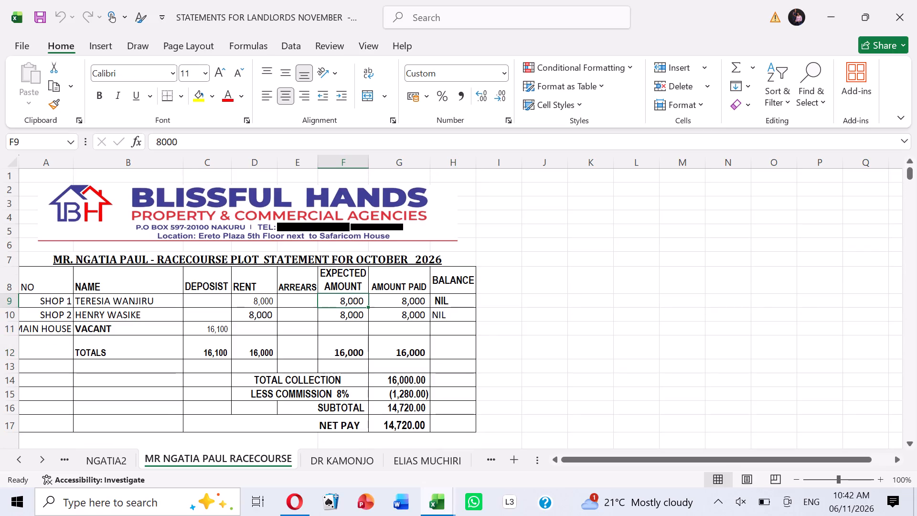
{"action": "left_click", "coordinate": [394, 302]}
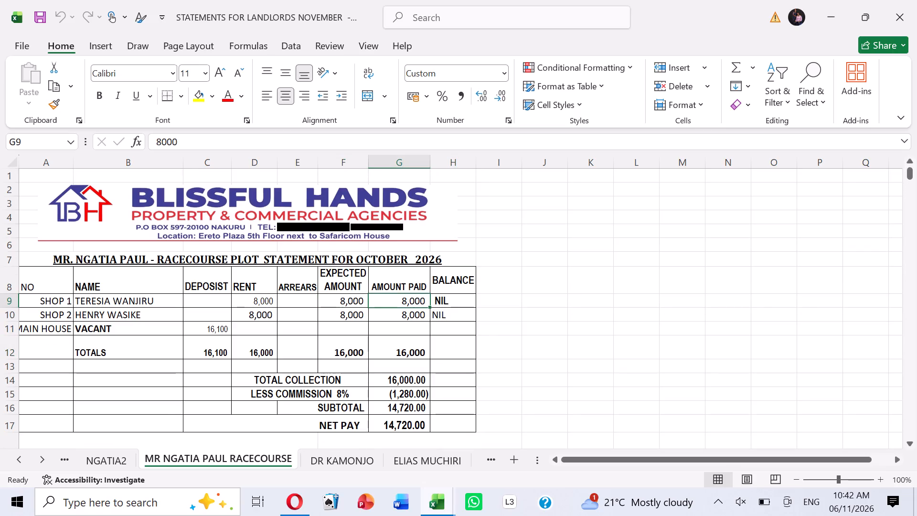
{"action": "type", "text": "4000"}
{"action": "key", "text": "Right"}
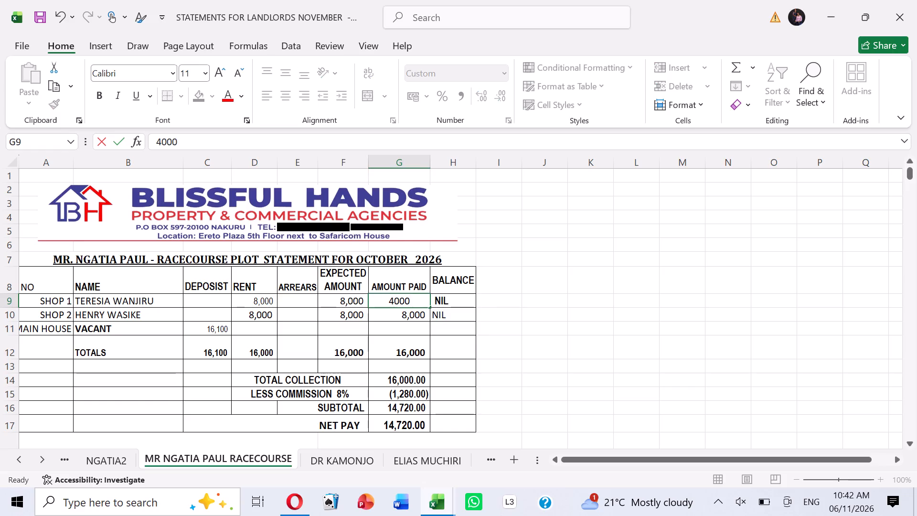
{"action": "type", "text": "4000"}
{"action": "left_click", "coordinate": [489, 340]}
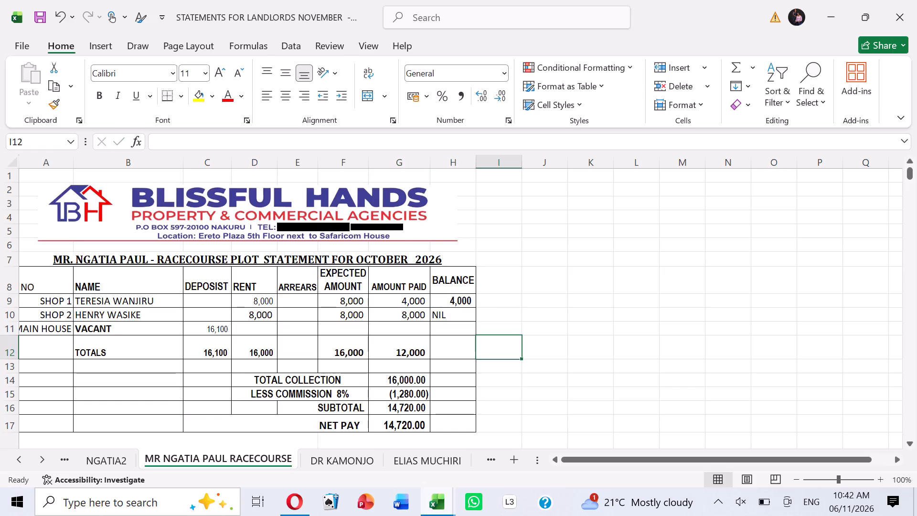
Enter 4000 as the balance in the October statement's TOTALS row.
{"action": "left_click", "coordinate": [520, 392]}
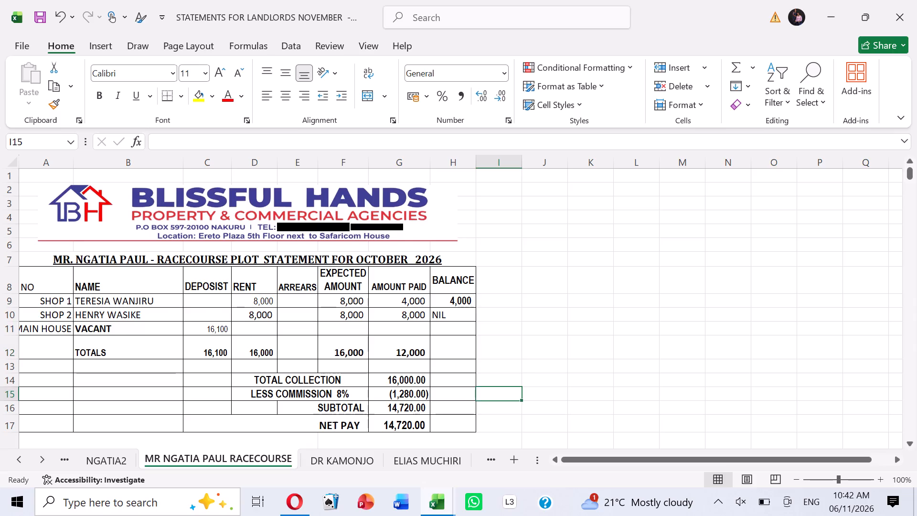
{"action": "left_click", "coordinate": [440, 351]}
{"action": "type", "text": "4000"}
{"action": "left_click", "coordinate": [545, 382]}
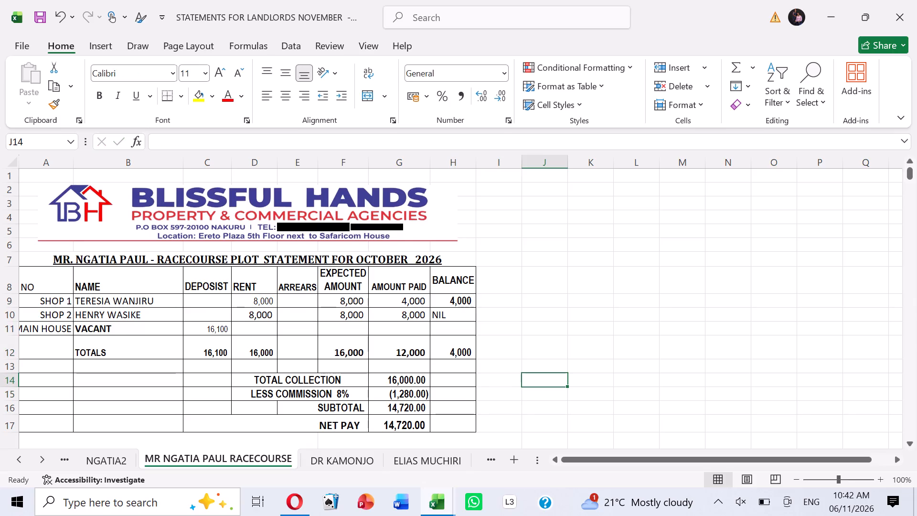
Set the TOTAL COLLECTION amount in the October statement to 12000.
{"action": "left_click", "coordinate": [416, 380]}
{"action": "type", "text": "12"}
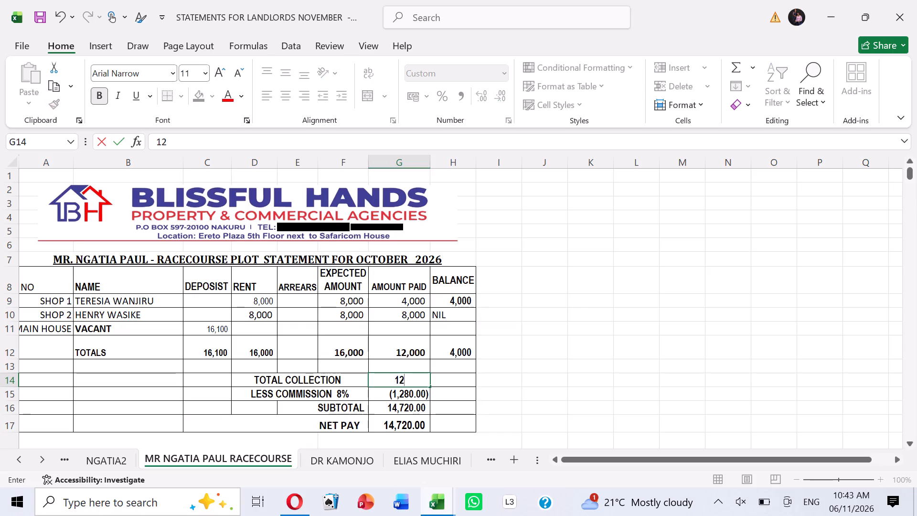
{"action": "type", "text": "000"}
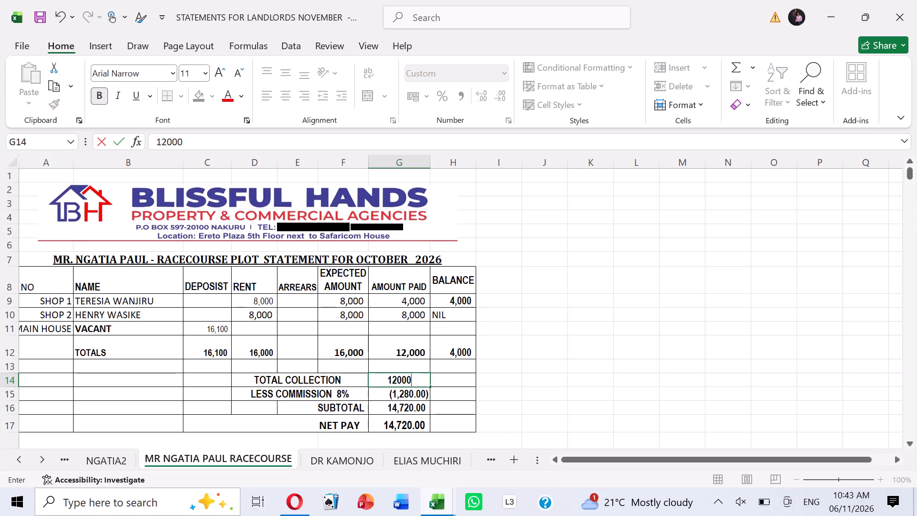
{"action": "left_click", "coordinate": [523, 402]}
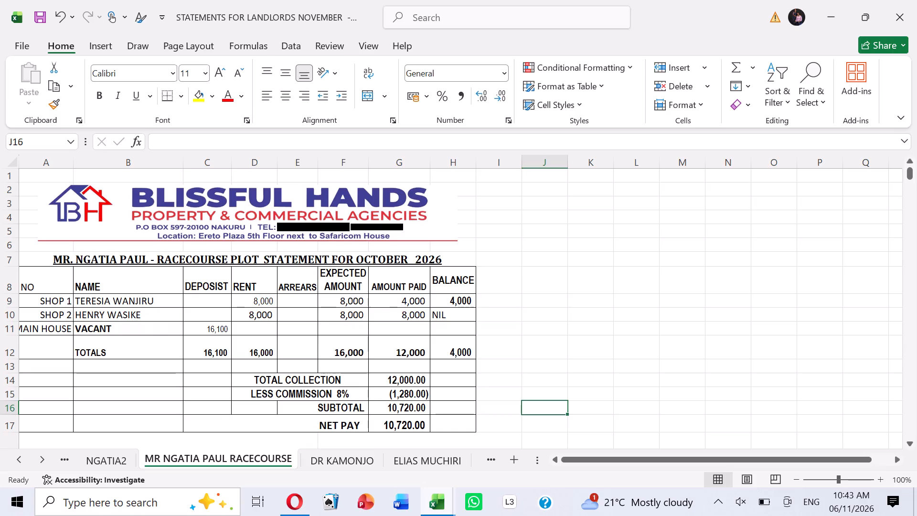
Open the LESS COMMISSION 8% amount in the October statement for editing.
{"action": "double_click", "coordinate": [414, 394]}
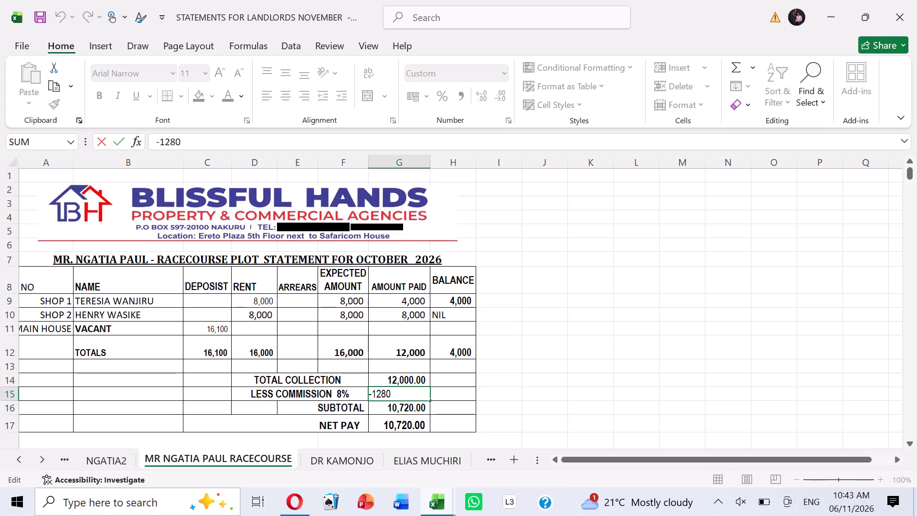
Set the October statement's LESS COMMISSION 8% amount to -960.
{"action": "key", "text": "BackSpace"}
{"action": "key", "text": "BackSpace"}
{"action": "key", "text": "BackSpace"}
{"action": "key", "text": "BackSpace"}
{"action": "type", "text": "98"}
{"action": "key", "text": "BackSpace"}
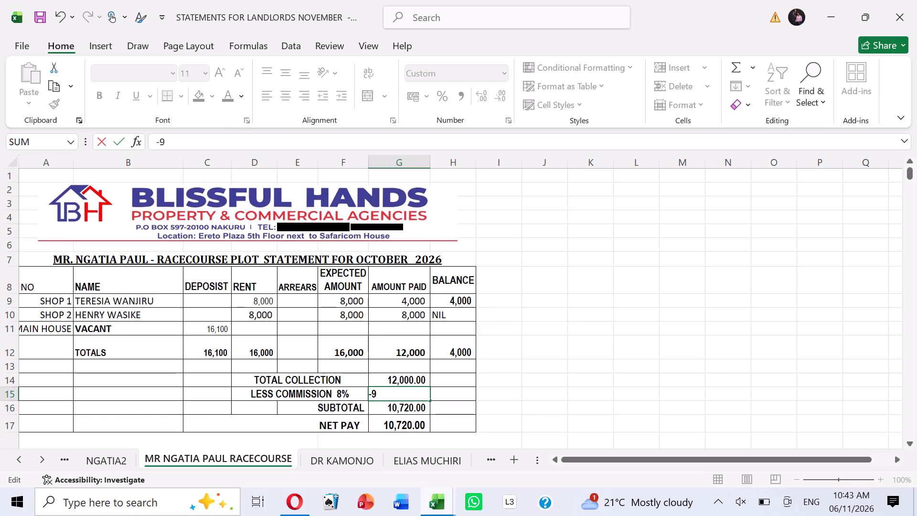
{"action": "type", "text": "60"}
{"action": "key", "text": "Return"}
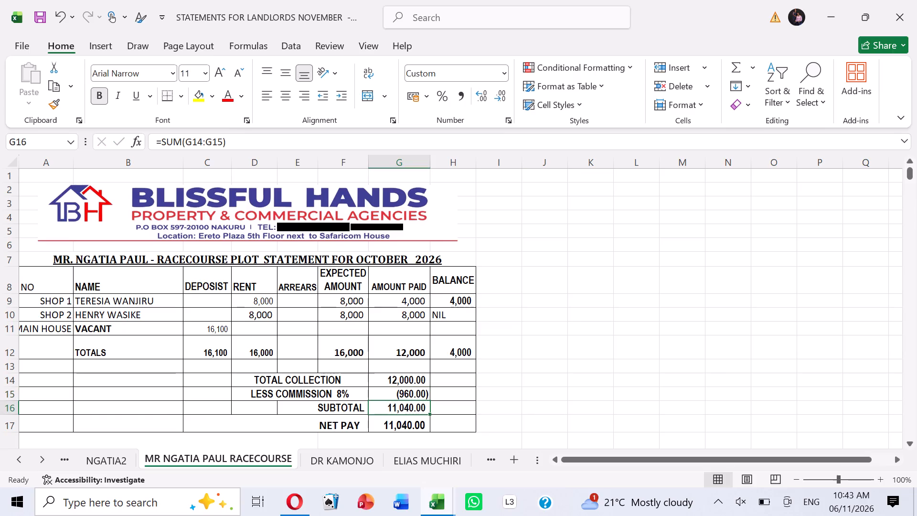
Increase the heights of the October statement's NET PAY and SUBTOTAL rows slightly.
{"action": "scroll", "coordinate": [433, 309], "scroll_direction": "down", "scroll_amount": 3}
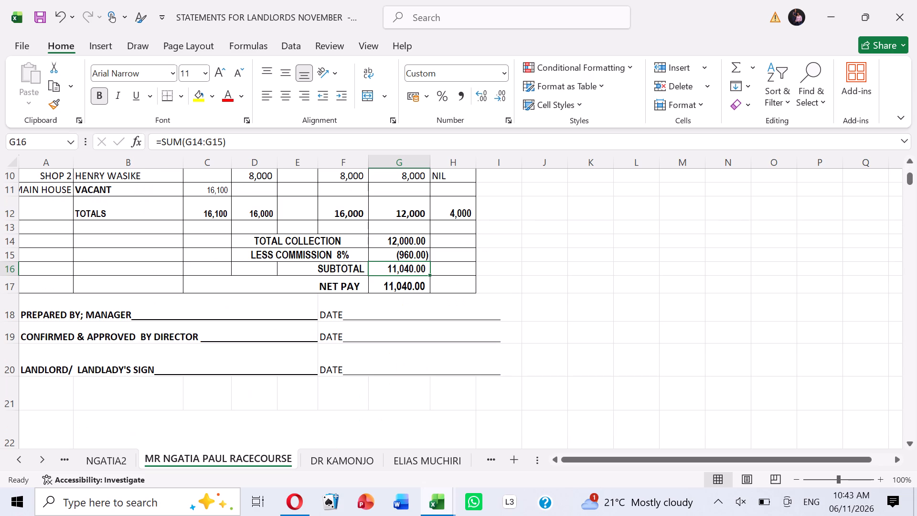
{"action": "left_click_drag", "start_coordinate": [16, 293], "coordinate": [19, 301]}
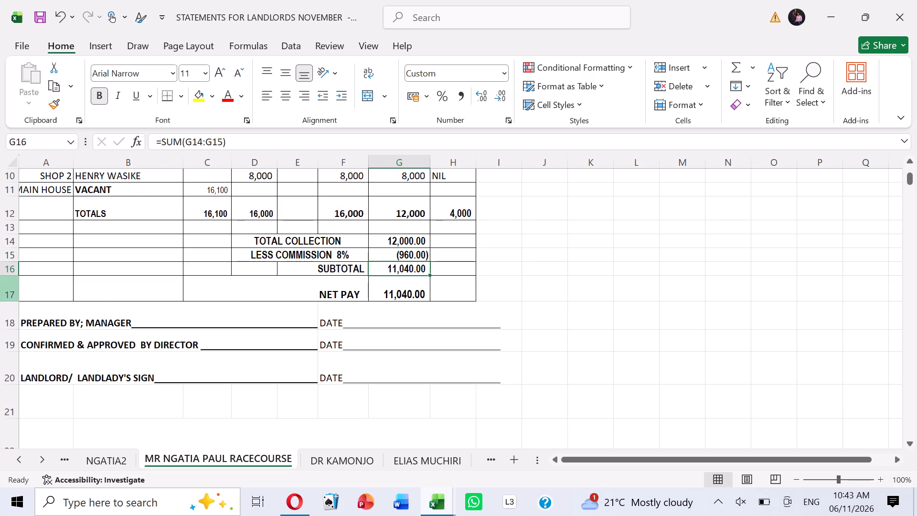
{"action": "left_click_drag", "start_coordinate": [17, 274], "coordinate": [22, 282]}
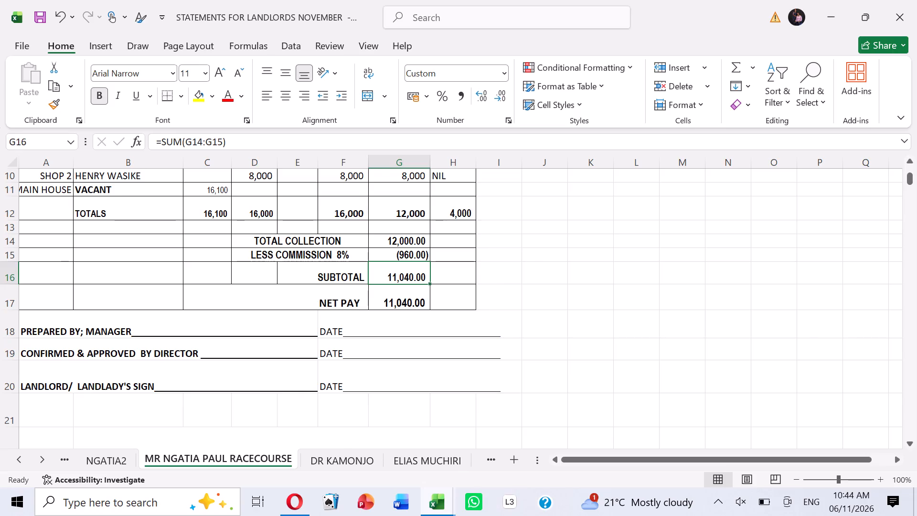
Look over the October 2026 racecourse plot statement and check its page layout in the print preview, without printing.
{"action": "scroll", "coordinate": [220, 358], "scroll_direction": "up", "scroll_amount": 3}
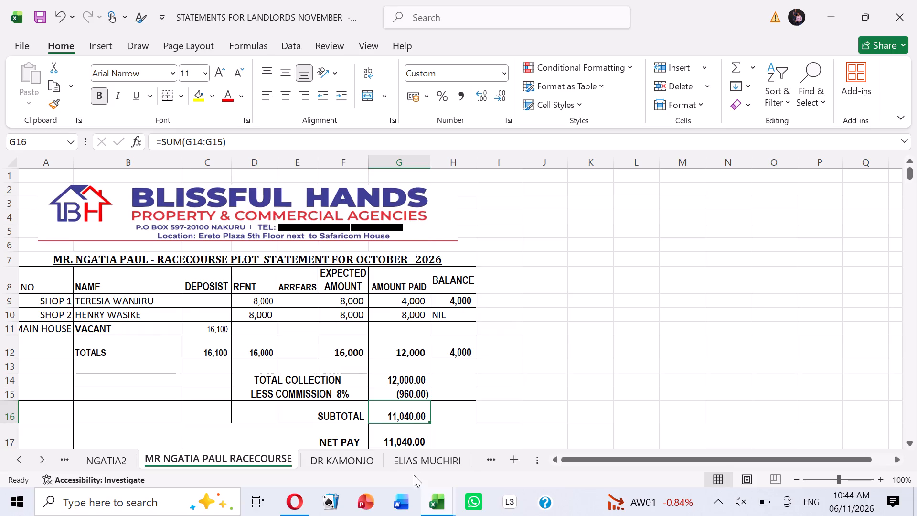
{"action": "scroll", "coordinate": [408, 330], "scroll_direction": "down", "scroll_amount": 1}
{"action": "scroll", "coordinate": [404, 375], "scroll_direction": "down", "scroll_amount": 3}
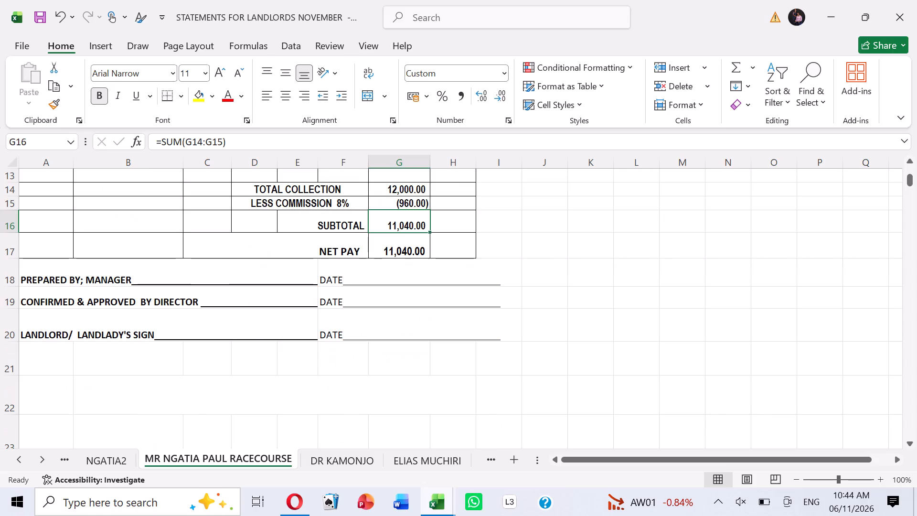
{"action": "left_click", "coordinate": [22, 46]}
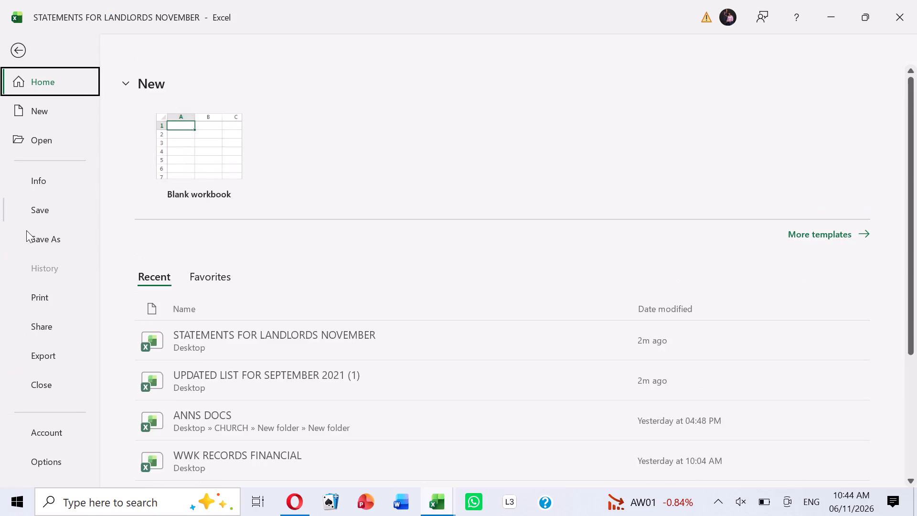
{"action": "left_click", "coordinate": [47, 297]}
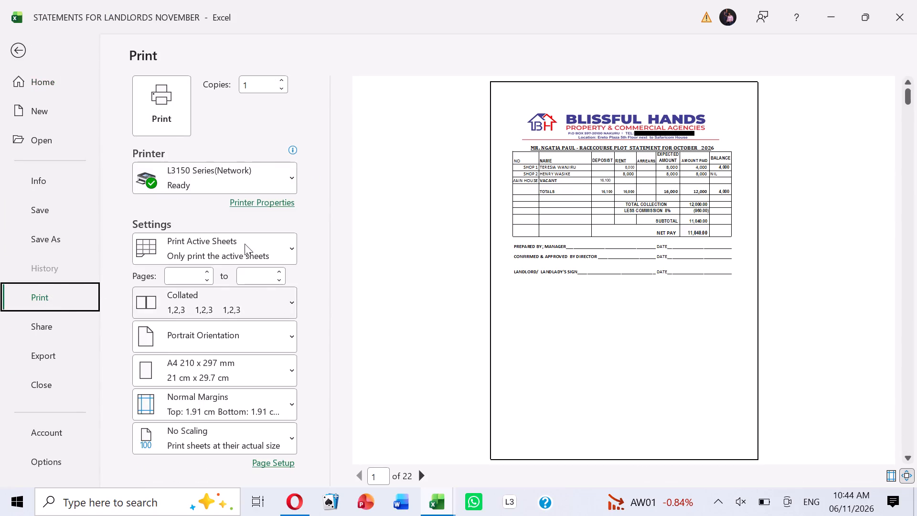
{"action": "left_click", "coordinate": [11, 45]}
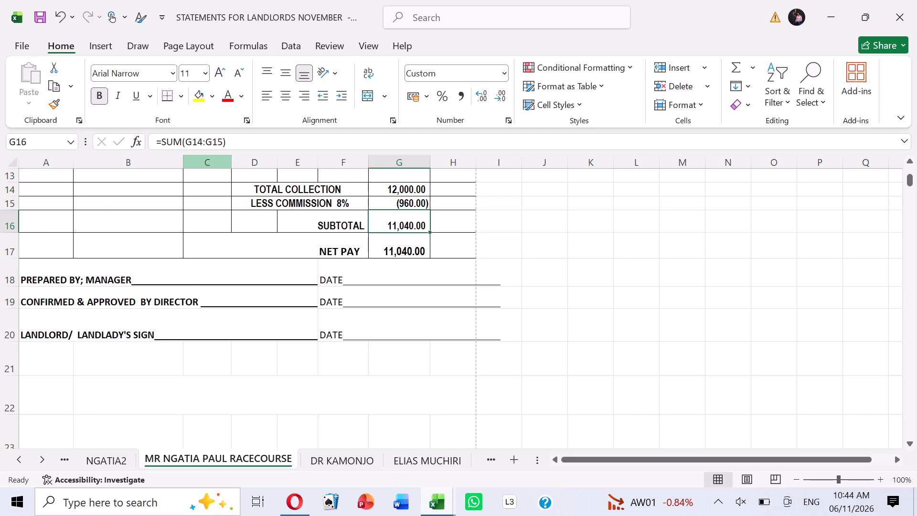
Review the October statement again from the letterhead through the tenant rows and totals to the signature lines.
{"action": "scroll", "coordinate": [241, 282], "scroll_direction": "up", "scroll_amount": 10}
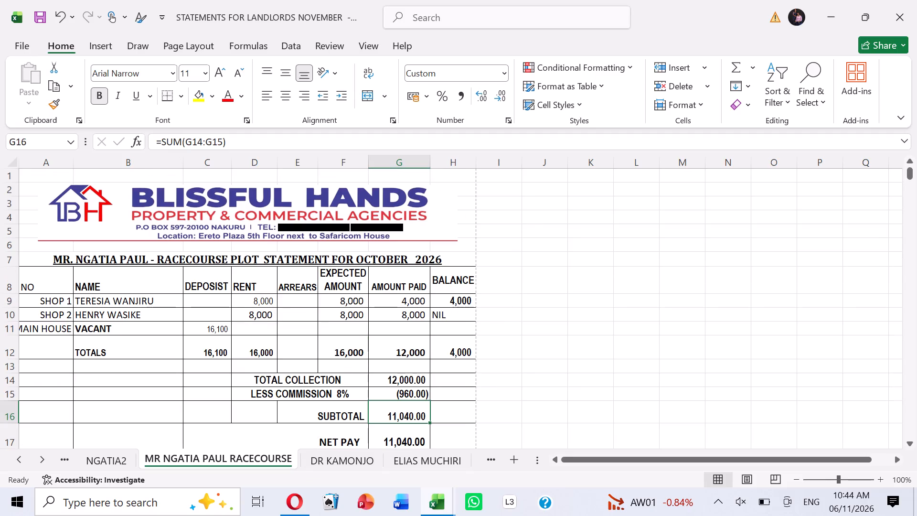
{"action": "scroll", "coordinate": [246, 286], "scroll_direction": "down", "scroll_amount": 1}
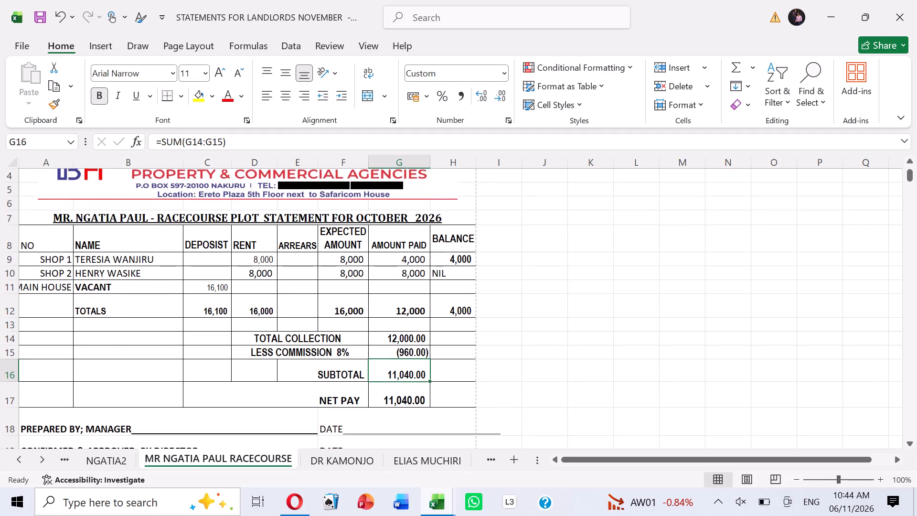
{"action": "scroll", "coordinate": [287, 367], "scroll_direction": "down", "scroll_amount": 1}
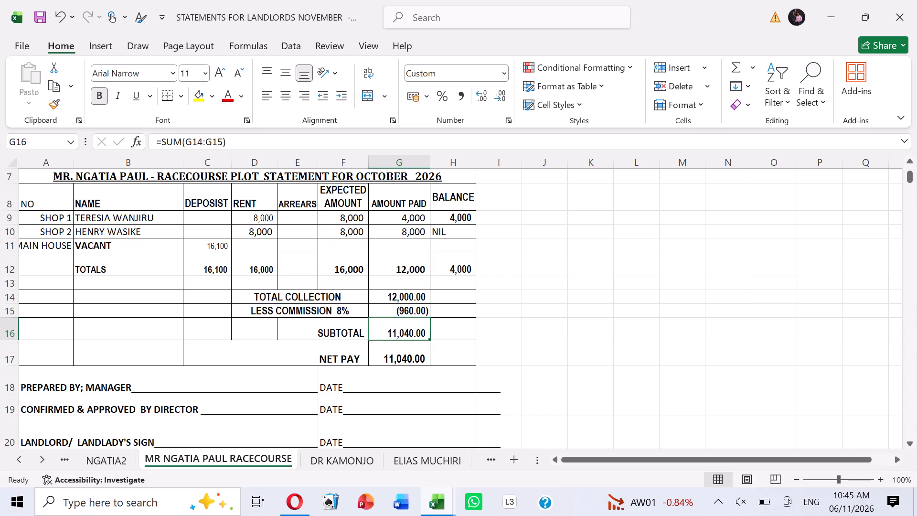
{"action": "left_click", "coordinate": [373, 393]}
{"action": "scroll", "coordinate": [358, 395], "scroll_direction": "down", "scroll_amount": 3}
{"action": "scroll", "coordinate": [357, 395], "scroll_direction": "up", "scroll_amount": 8}
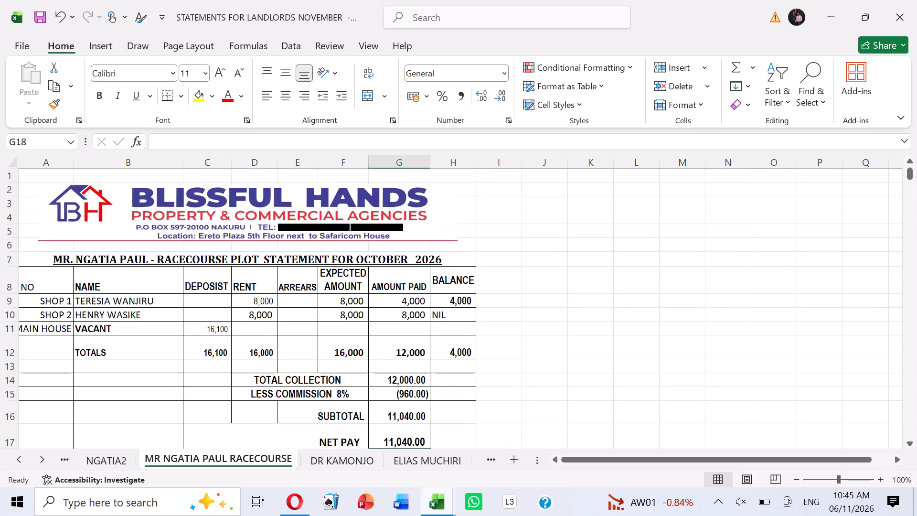
{"action": "scroll", "coordinate": [357, 395], "scroll_direction": "up", "scroll_amount": 5}
Limit the racecourse sheet's printout to pages 1 to 1 and open the printer's properties.
{"action": "left_click", "coordinate": [24, 47]}
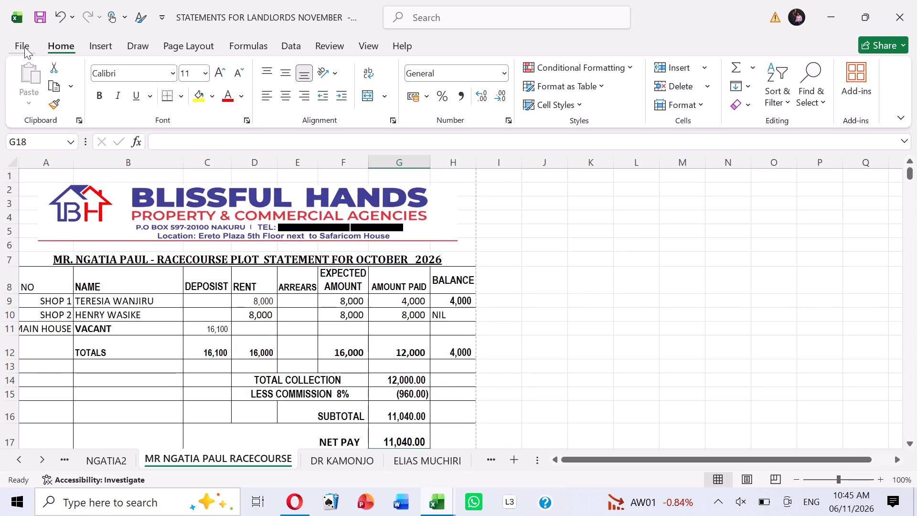
{"action": "left_click", "coordinate": [48, 298]}
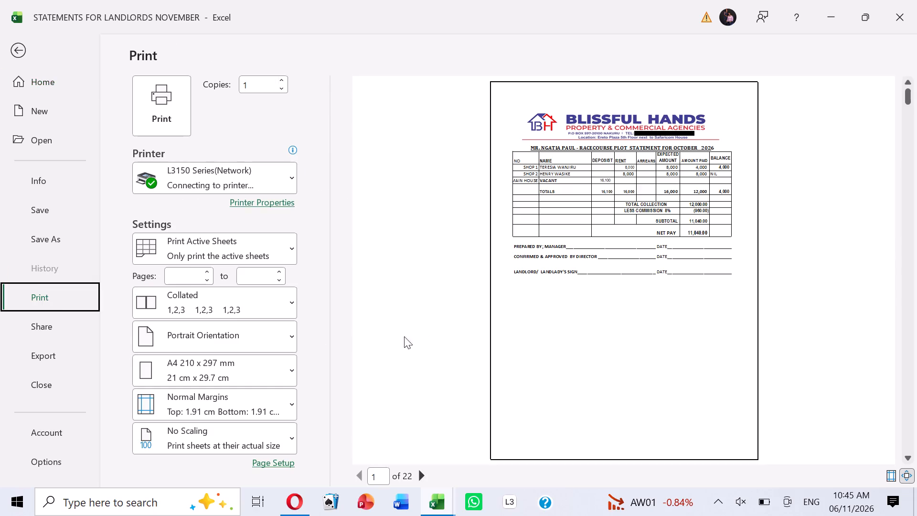
{"action": "left_click", "coordinate": [275, 279]}
{"action": "left_click", "coordinate": [206, 269]}
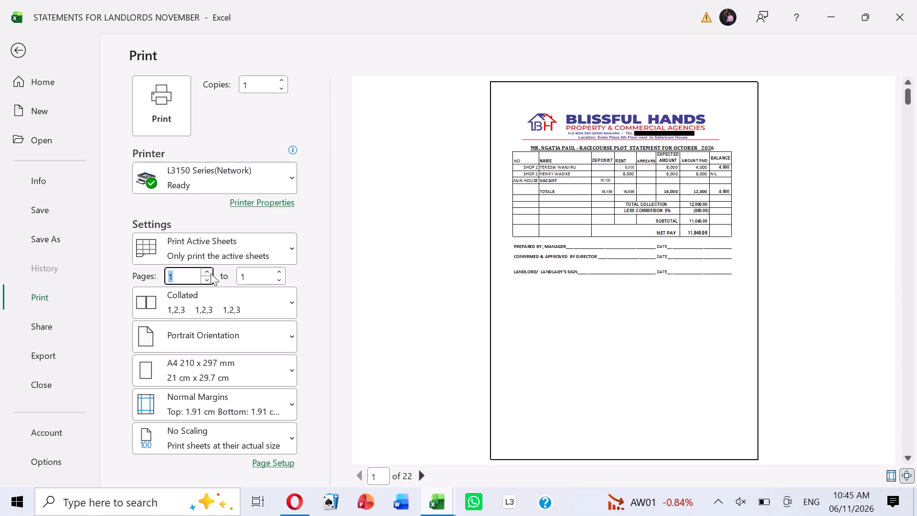
{"action": "left_click", "coordinate": [282, 201]}
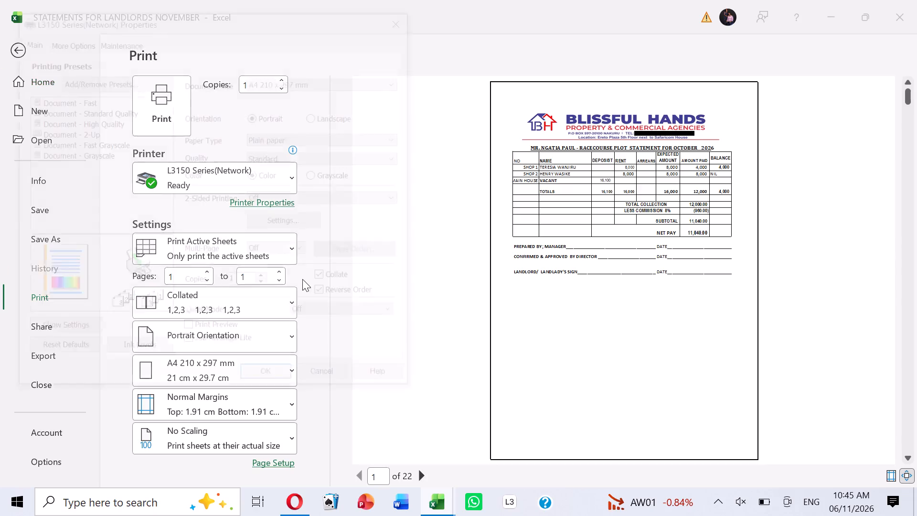
Accept the printer properties and print one copy of the October racecourse statement's first page on the L3150 Series network printer.
{"action": "left_click", "coordinate": [277, 374]}
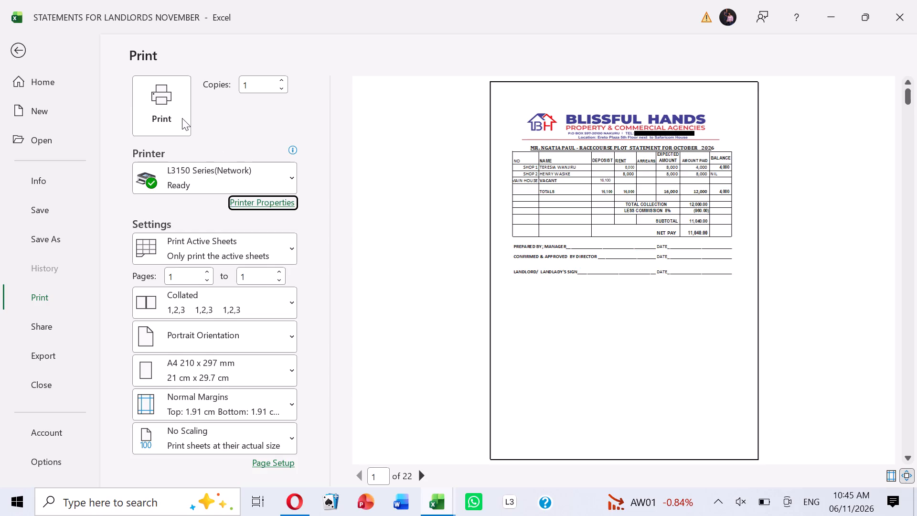
{"action": "left_click", "coordinate": [167, 93]}
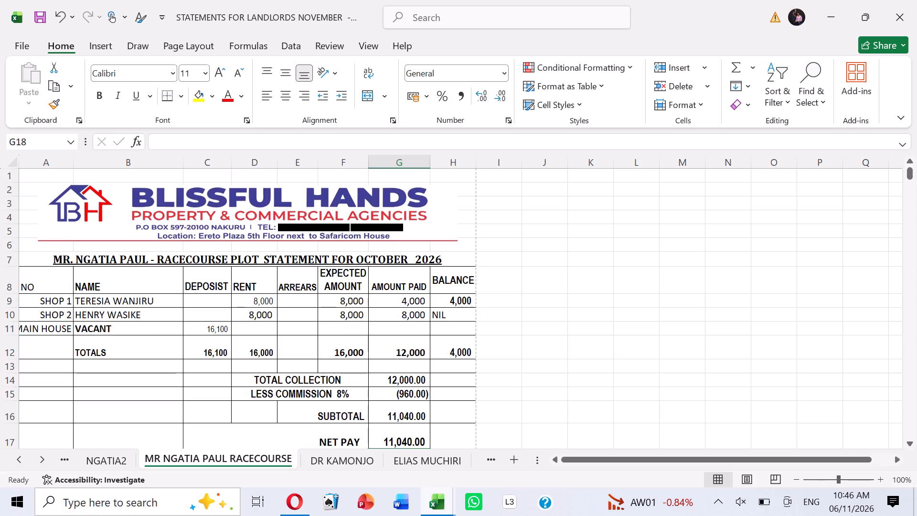
Clear the deposit amount in the vacant main house row of the October statement.
{"action": "left_click", "coordinate": [222, 328]}
{"action": "key", "text": "Delete"}
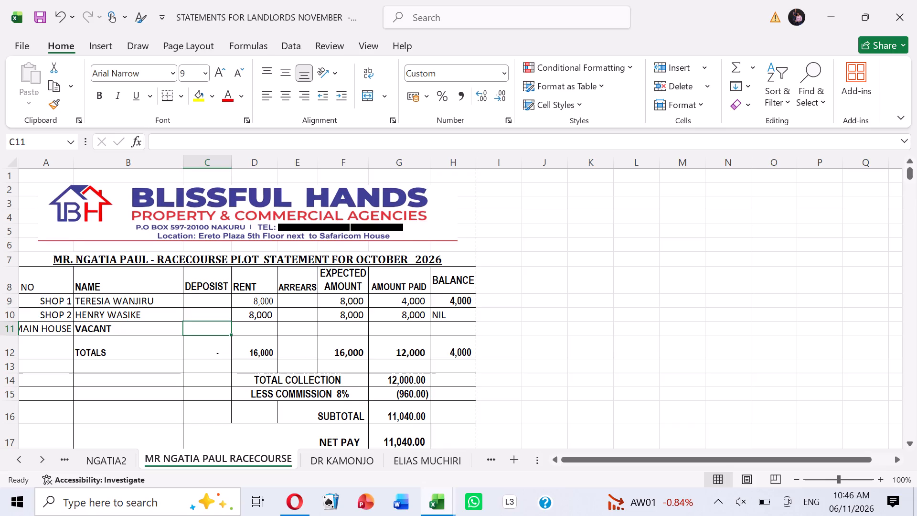
Examine the main house entries in the October statement and in the earlier September and August 2026 statements on the sheet.
{"action": "left_click", "coordinate": [119, 330]}
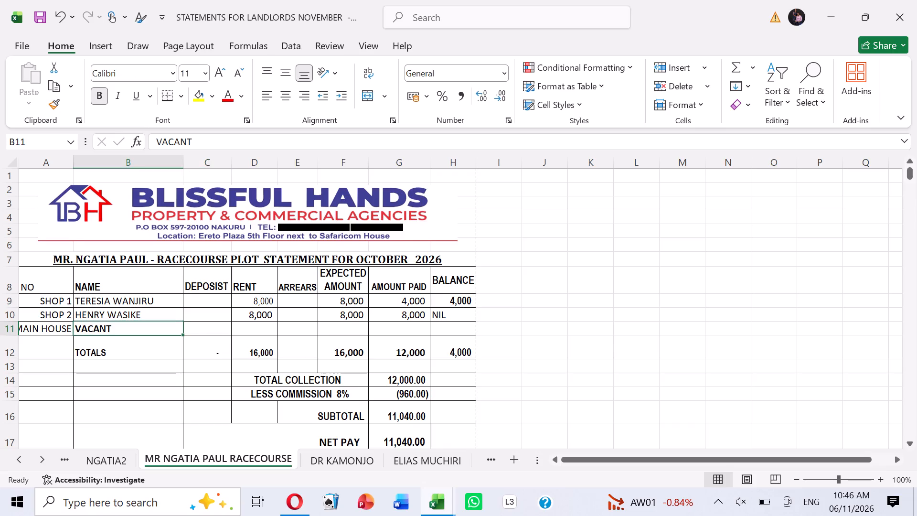
{"action": "scroll", "coordinate": [122, 328], "scroll_direction": "down", "scroll_amount": 6}
{"action": "scroll", "coordinate": [152, 370], "scroll_direction": "up", "scroll_amount": 5}
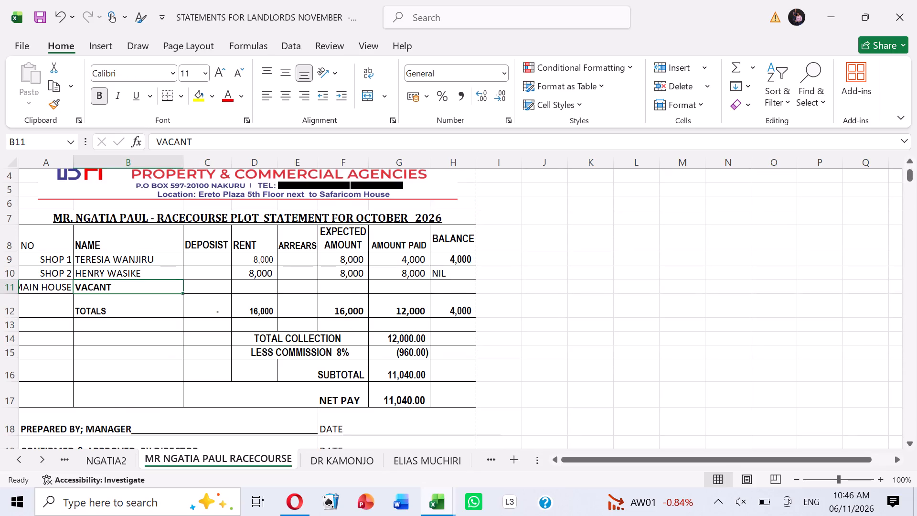
{"action": "scroll", "coordinate": [158, 341], "scroll_direction": "down", "scroll_amount": 1}
{"action": "scroll", "coordinate": [161, 345], "scroll_direction": "up", "scroll_amount": 5}
{"action": "scroll", "coordinate": [161, 345], "scroll_direction": "down", "scroll_amount": 3}
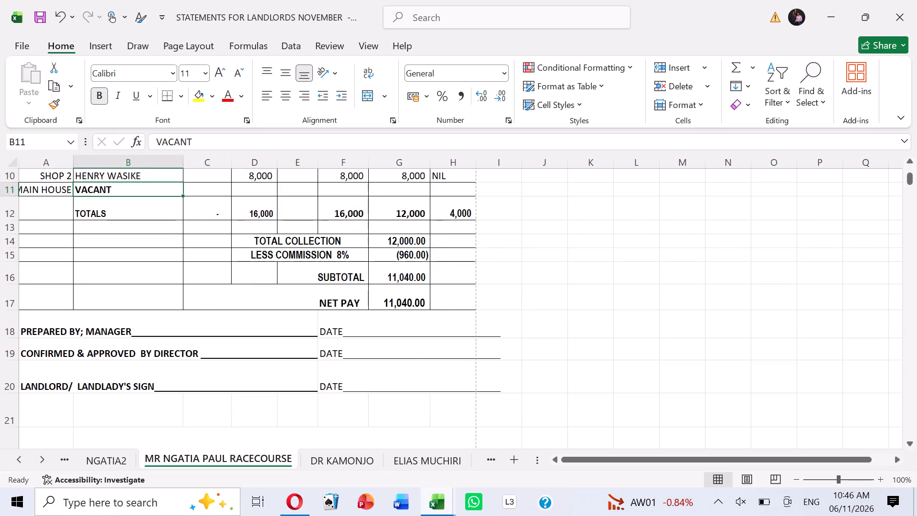
{"action": "scroll", "coordinate": [161, 345], "scroll_direction": "up", "scroll_amount": 4}
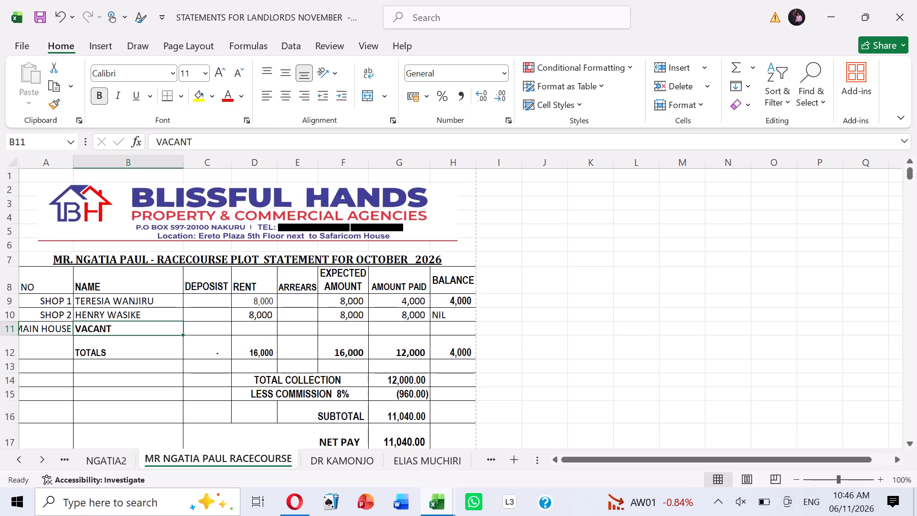
{"action": "left_click", "coordinate": [213, 328]}
{"action": "scroll", "coordinate": [231, 393], "scroll_direction": "down", "scroll_amount": 7}
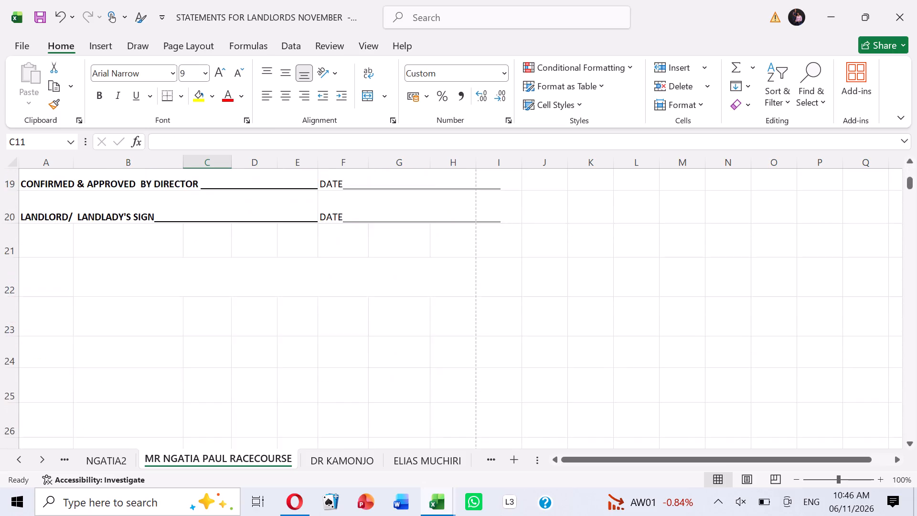
{"action": "scroll", "coordinate": [240, 382], "scroll_direction": "down", "scroll_amount": 8}
{"action": "scroll", "coordinate": [240, 382], "scroll_direction": "up", "scroll_amount": 4}
{"action": "scroll", "coordinate": [240, 382], "scroll_direction": "down", "scroll_amount": 4}
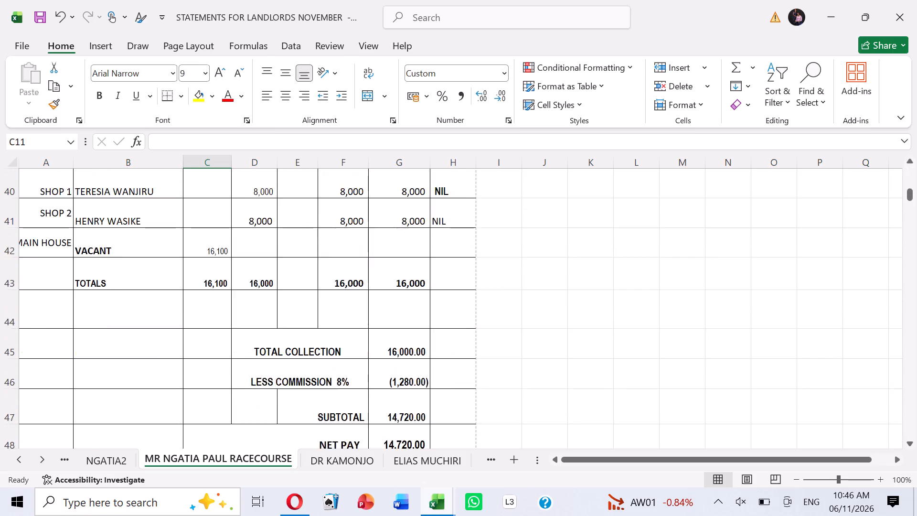
{"action": "scroll", "coordinate": [240, 382], "scroll_direction": "up", "scroll_amount": 3}
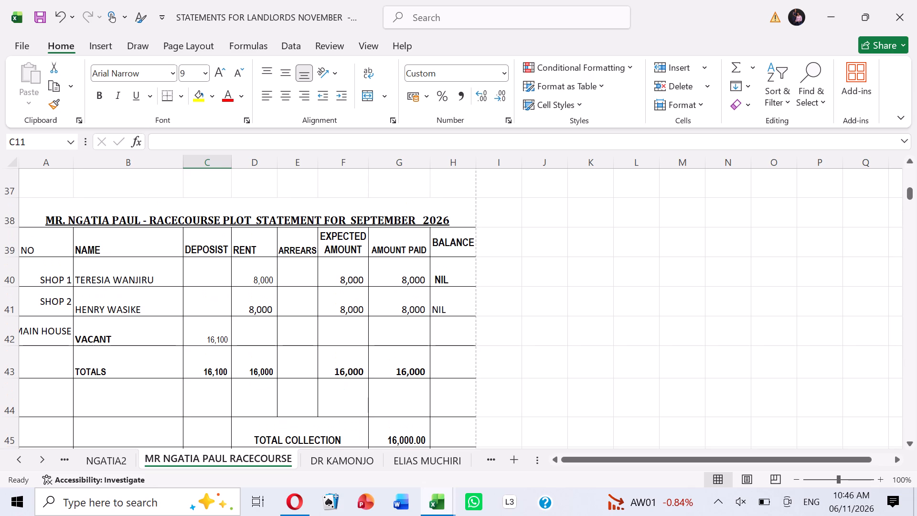
{"action": "scroll", "coordinate": [241, 382], "scroll_direction": "down", "scroll_amount": 5}
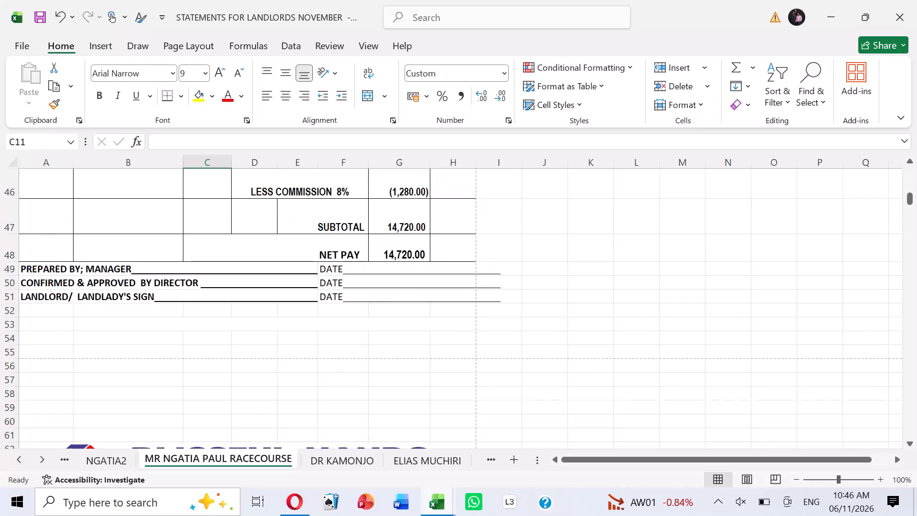
{"action": "scroll", "coordinate": [249, 352], "scroll_direction": "down", "scroll_amount": 3}
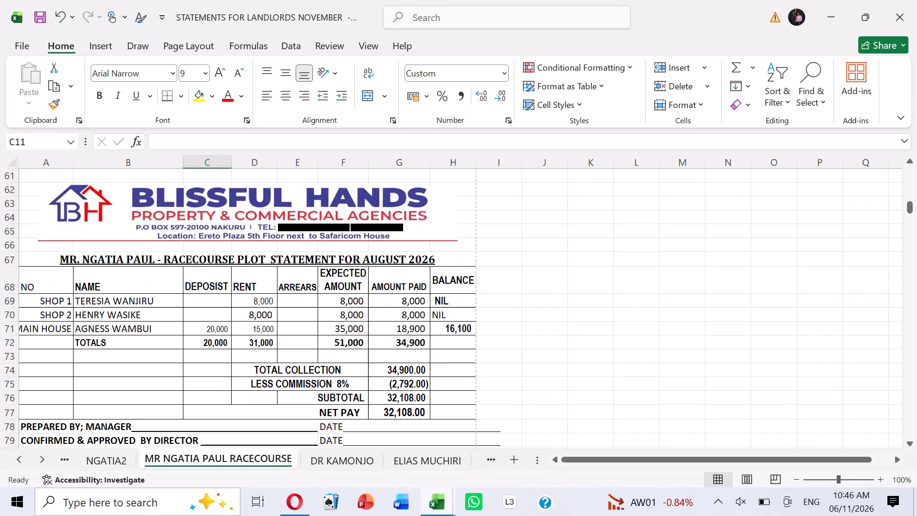
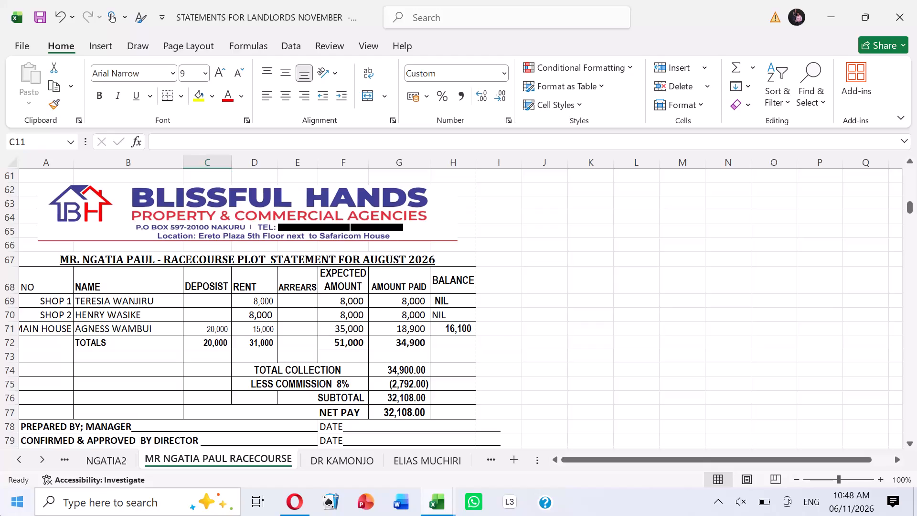
Save the landlord statements workbook.
{"action": "left_click", "coordinate": [38, 19]}
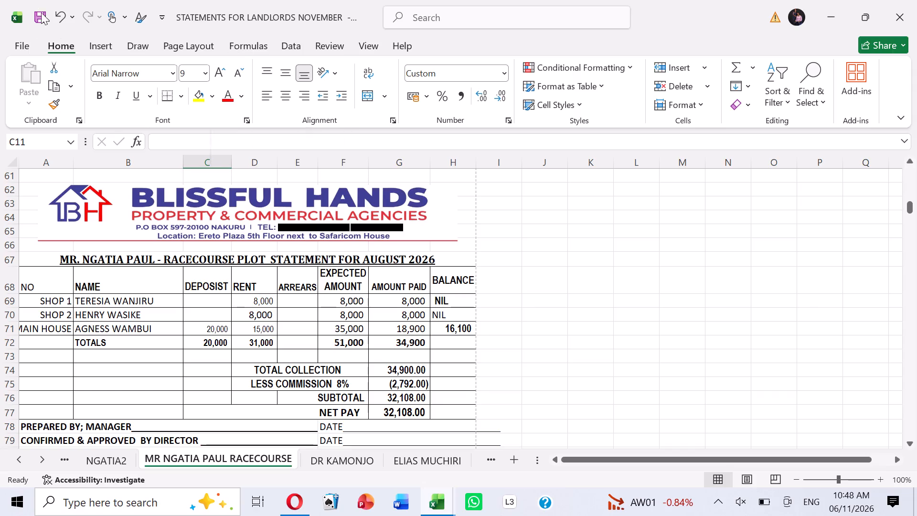
Slightly increase the heights of the manager and director signature rows, 18 and 19, in the October statement.
{"action": "left_click", "coordinate": [246, 376]}
{"action": "scroll", "coordinate": [246, 376], "scroll_direction": "down", "scroll_amount": 3}
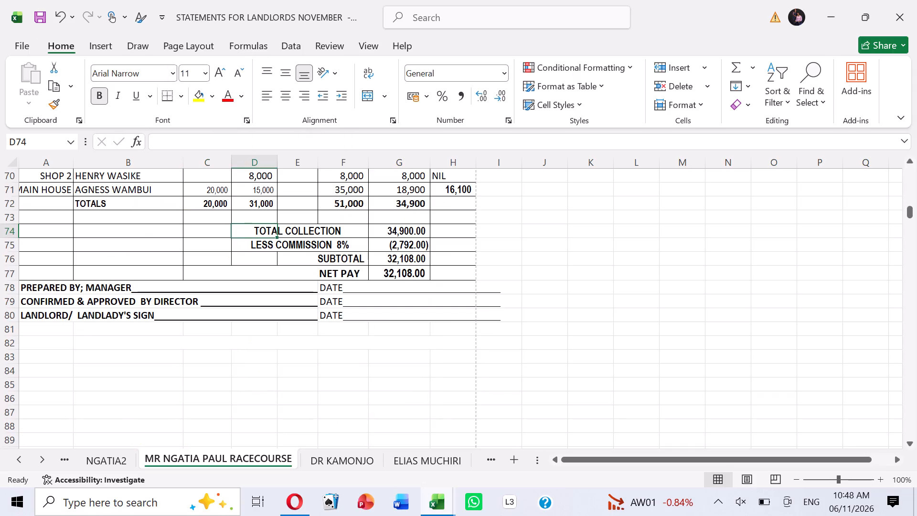
{"action": "scroll", "coordinate": [141, 319], "scroll_direction": "up", "scroll_amount": 20}
{"action": "scroll", "coordinate": [141, 319], "scroll_direction": "up", "scroll_amount": 13}
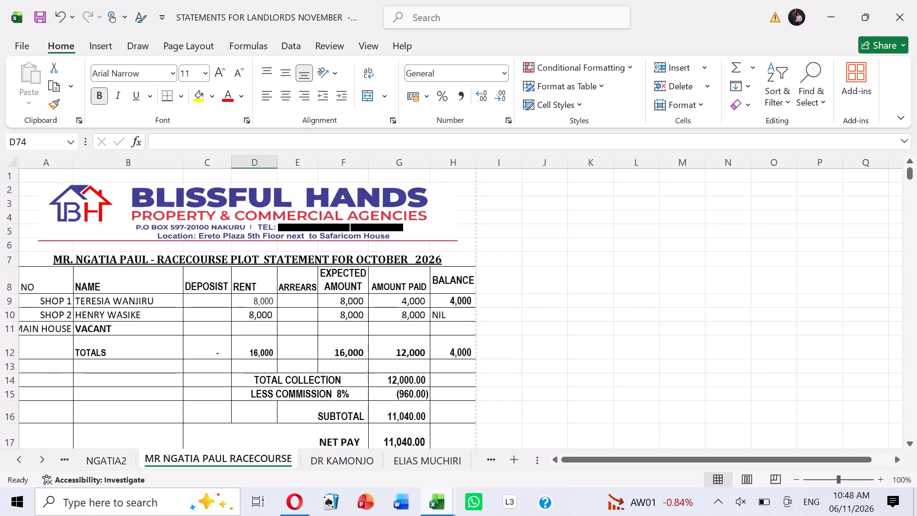
{"action": "scroll", "coordinate": [141, 319], "scroll_direction": "up", "scroll_amount": 10}
{"action": "scroll", "coordinate": [139, 318], "scroll_direction": "down", "scroll_amount": 4}
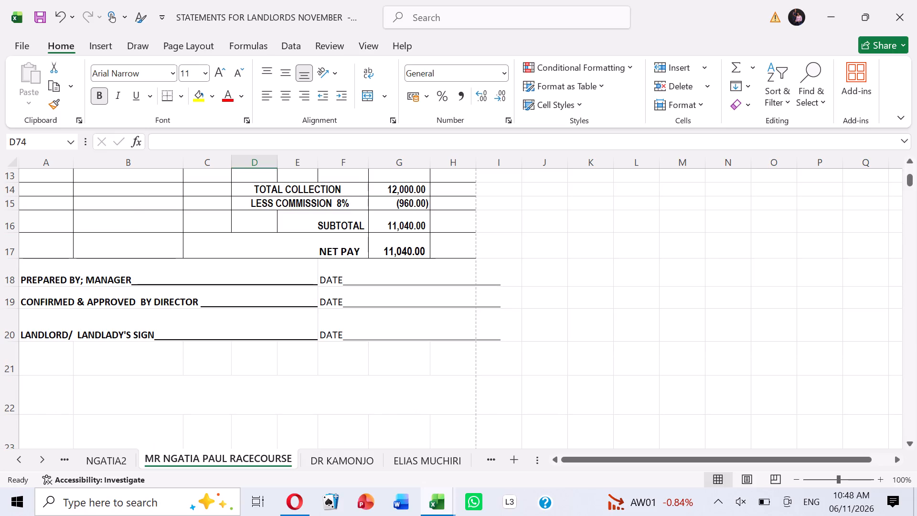
{"action": "left_click_drag", "start_coordinate": [16, 286], "coordinate": [20, 291]}
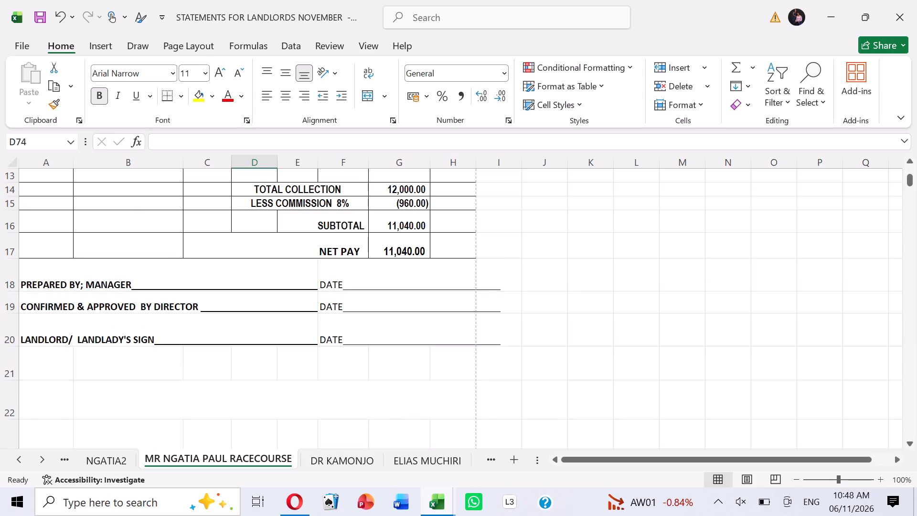
{"action": "left_click_drag", "start_coordinate": [14, 313], "coordinate": [16, 321]}
Print page 1 of the racecourse sheet on the L3150 Series network printer, accepting its A4 portrait colour properties.
{"action": "scroll", "coordinate": [248, 285], "scroll_direction": "up", "scroll_amount": 6}
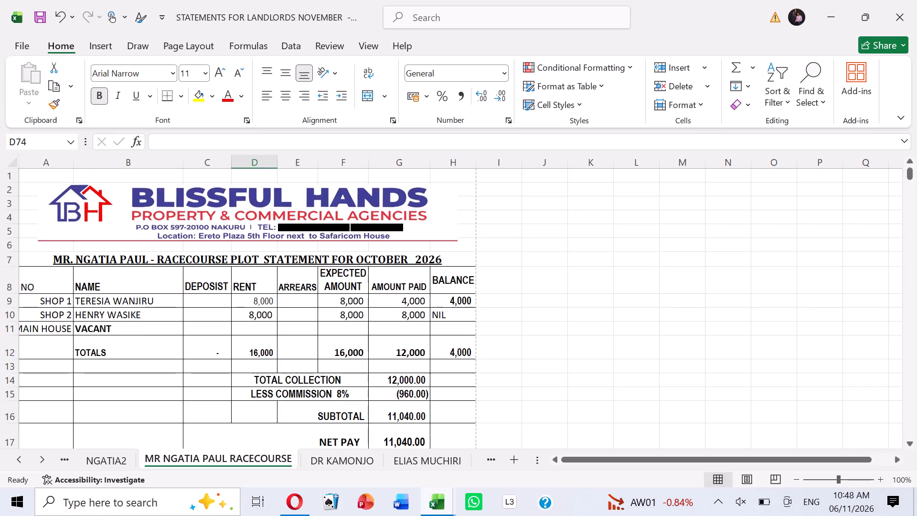
{"action": "left_click", "coordinate": [23, 45]}
{"action": "left_click", "coordinate": [44, 298]}
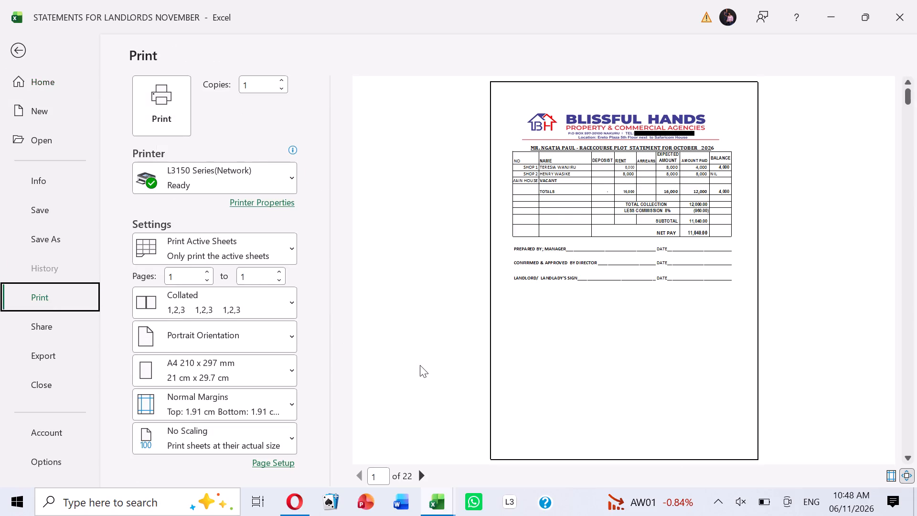
{"action": "left_click", "coordinate": [284, 201]}
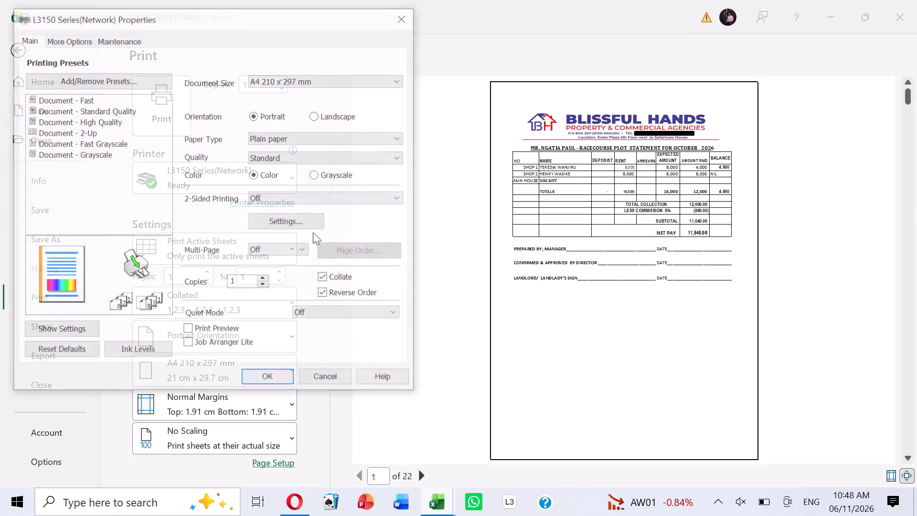
{"action": "left_click", "coordinate": [273, 376]}
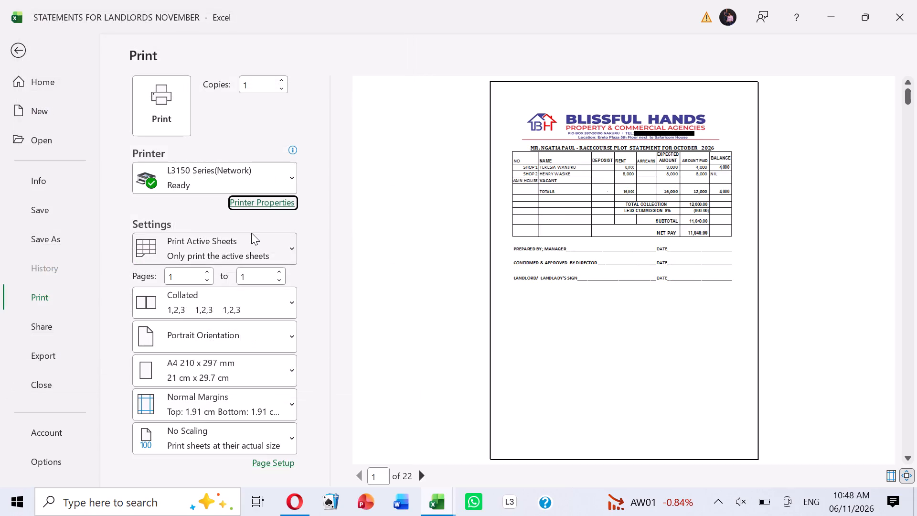
{"action": "left_click", "coordinate": [172, 118]}
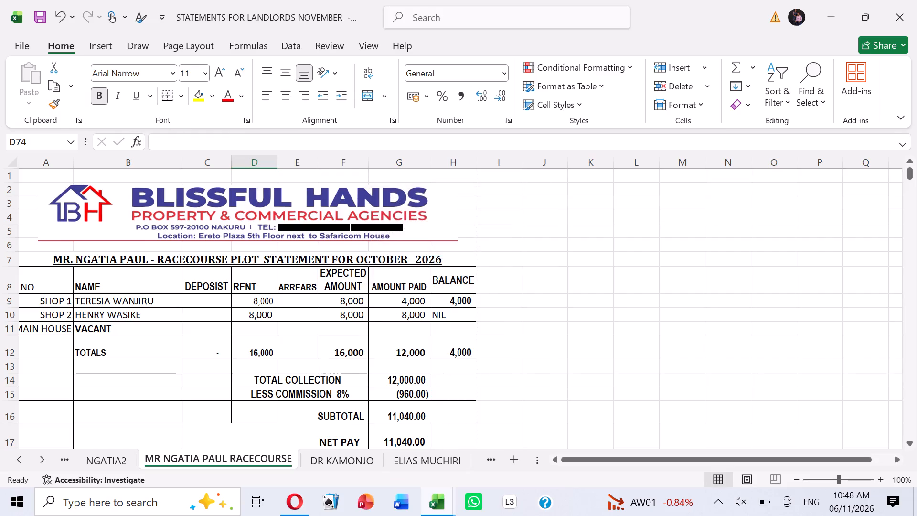
Save the landlord statements workbook.
{"action": "scroll", "coordinate": [363, 451], "scroll_direction": "up", "scroll_amount": 1}
{"action": "scroll", "coordinate": [363, 451], "scroll_direction": "down", "scroll_amount": 2}
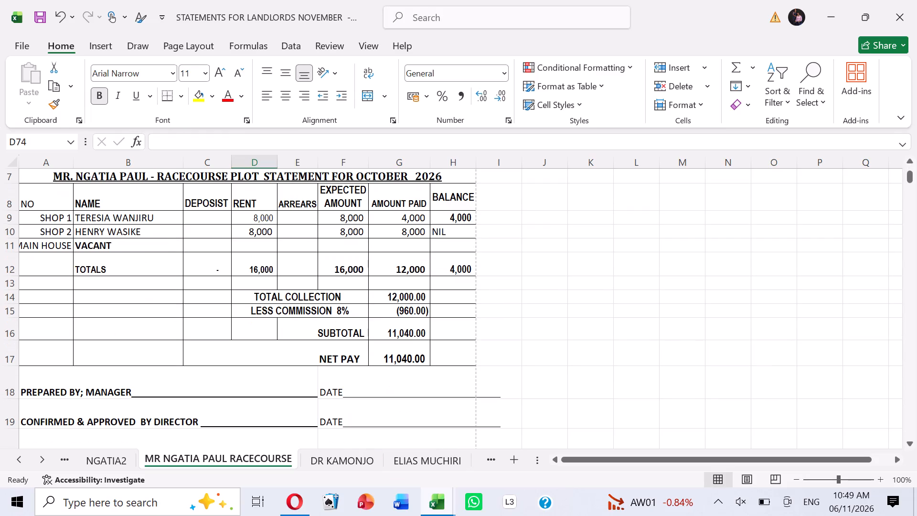
{"action": "left_click", "coordinate": [40, 16]}
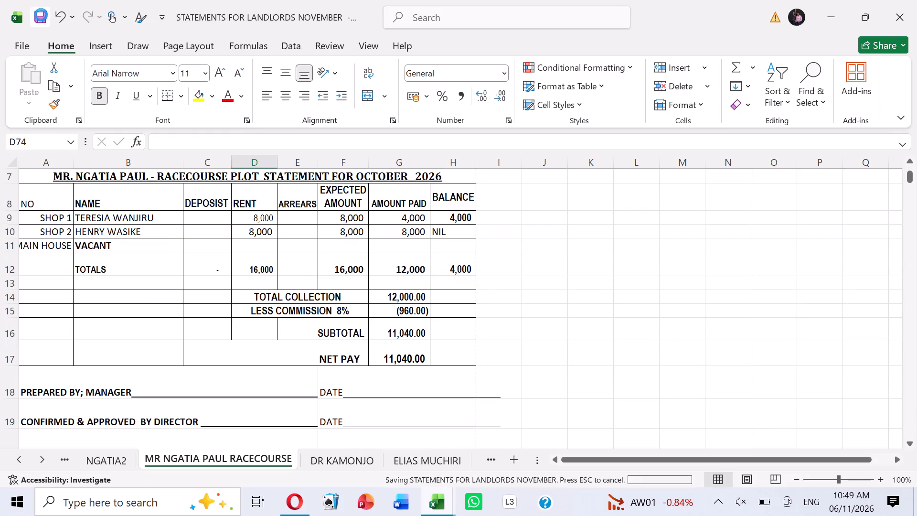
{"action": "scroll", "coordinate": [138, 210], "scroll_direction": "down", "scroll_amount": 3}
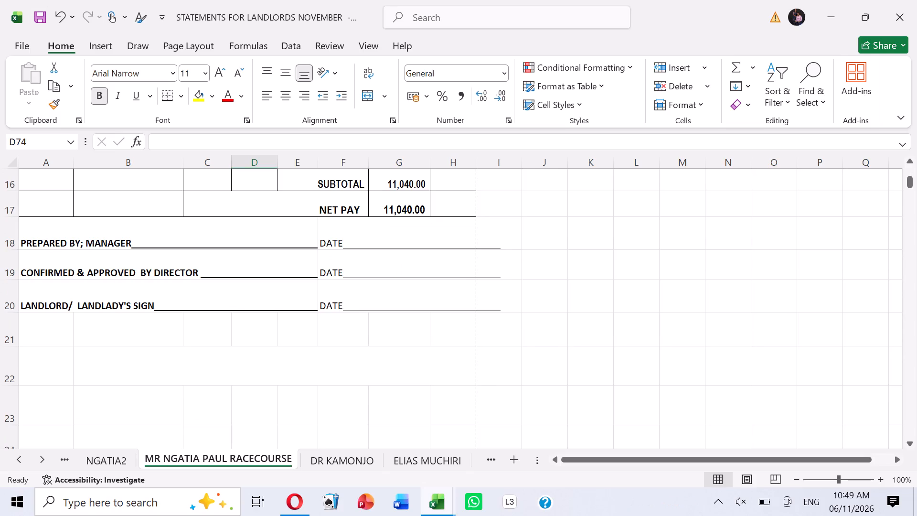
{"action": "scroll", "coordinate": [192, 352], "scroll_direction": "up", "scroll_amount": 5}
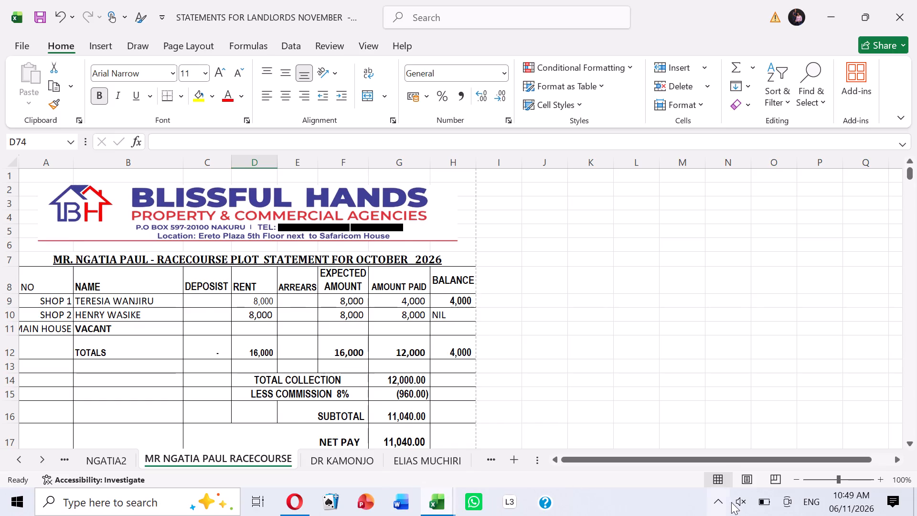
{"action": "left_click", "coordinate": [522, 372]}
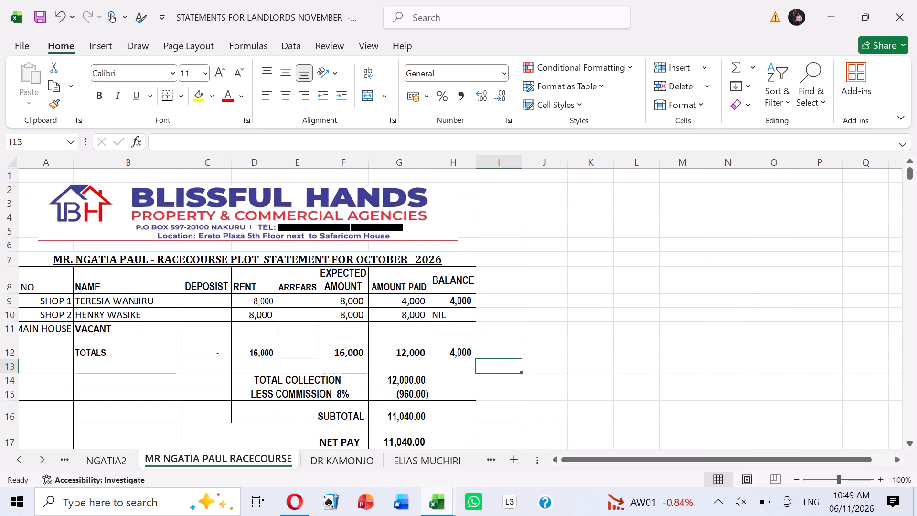
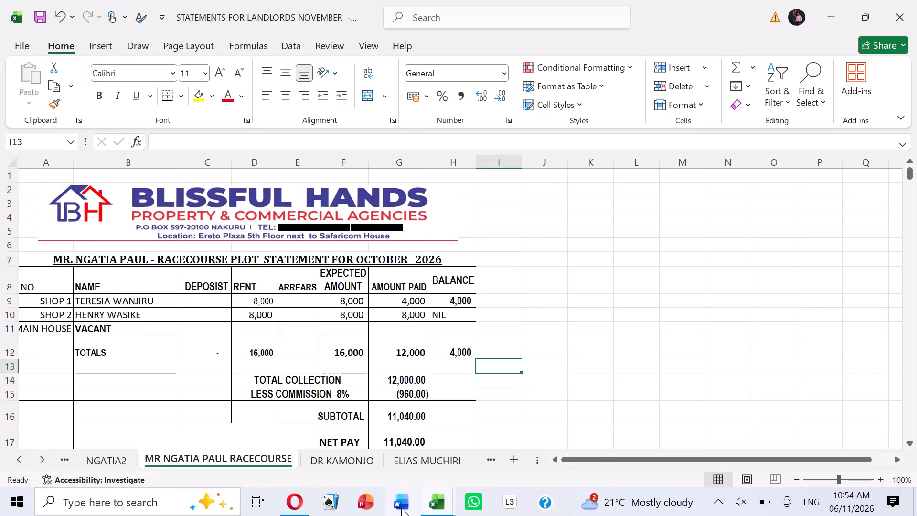
Return to the landlord statements workbook and check the racecourse statement's subtotal, net pay and signature lines.
{"action": "left_click", "coordinate": [434, 502]}
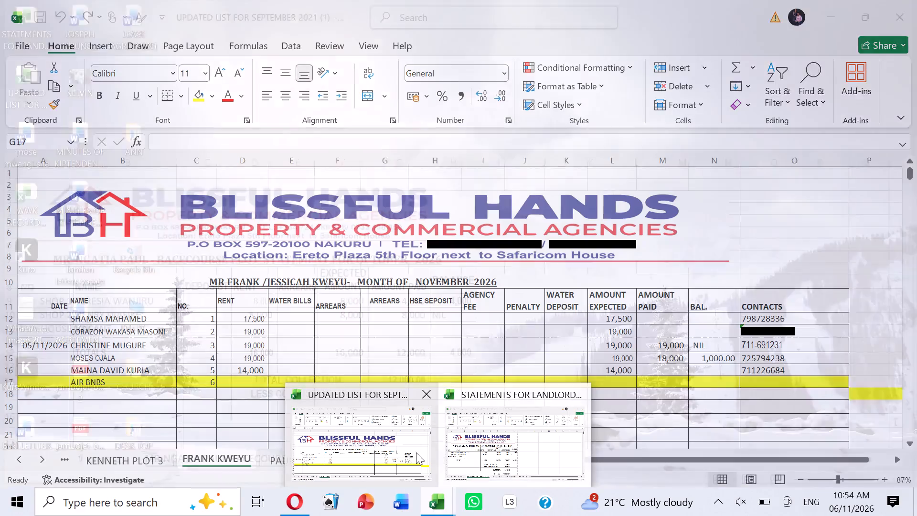
{"action": "left_click", "coordinate": [460, 461]}
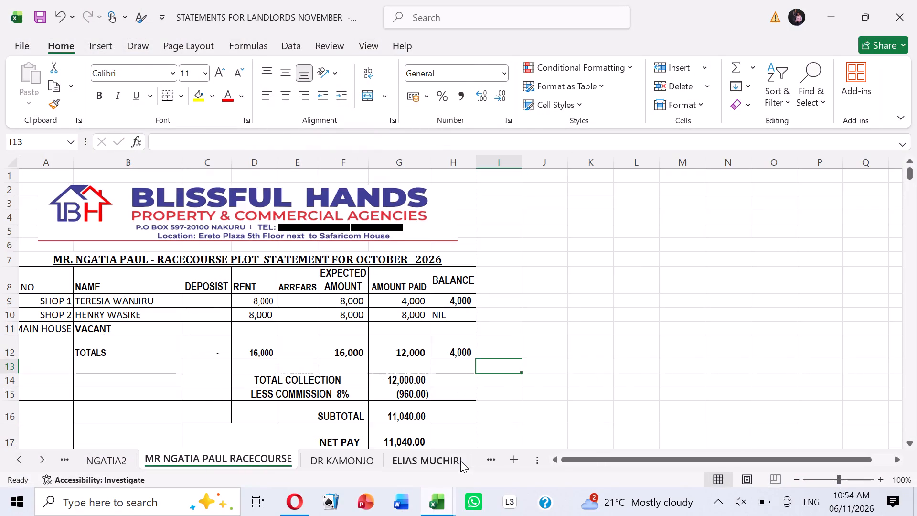
{"action": "scroll", "coordinate": [418, 376], "scroll_direction": "down", "scroll_amount": 5}
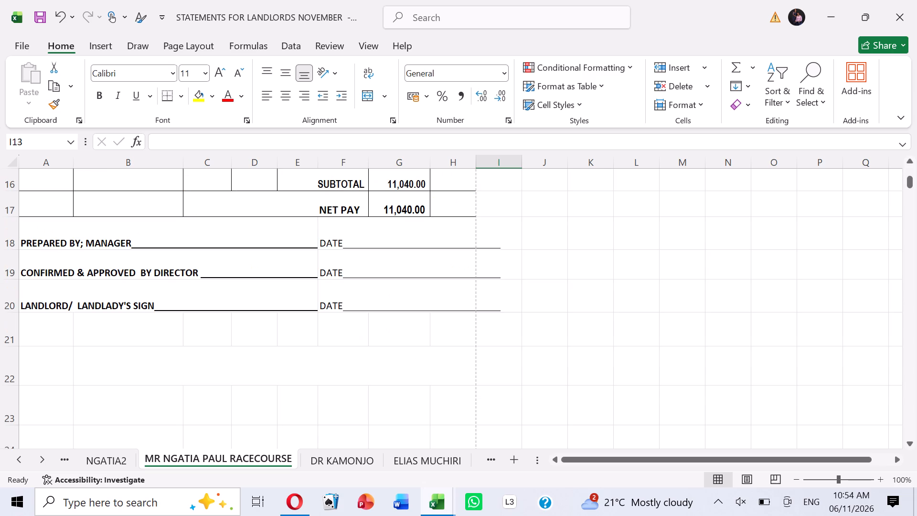
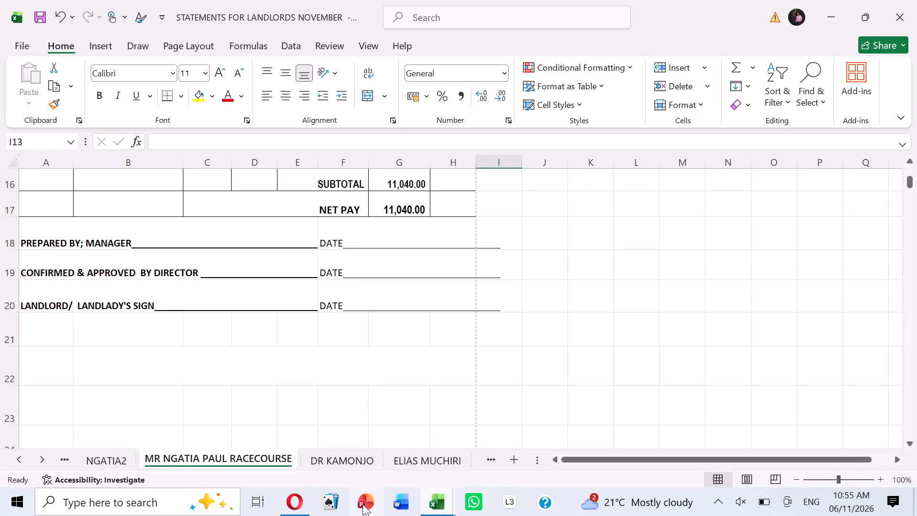
Switch to the updated tenant list workbook and look through its November 2026 property sheets, including Kenneth Plot 2 and Kenneth Plot 3.
{"action": "left_click", "coordinate": [441, 507]}
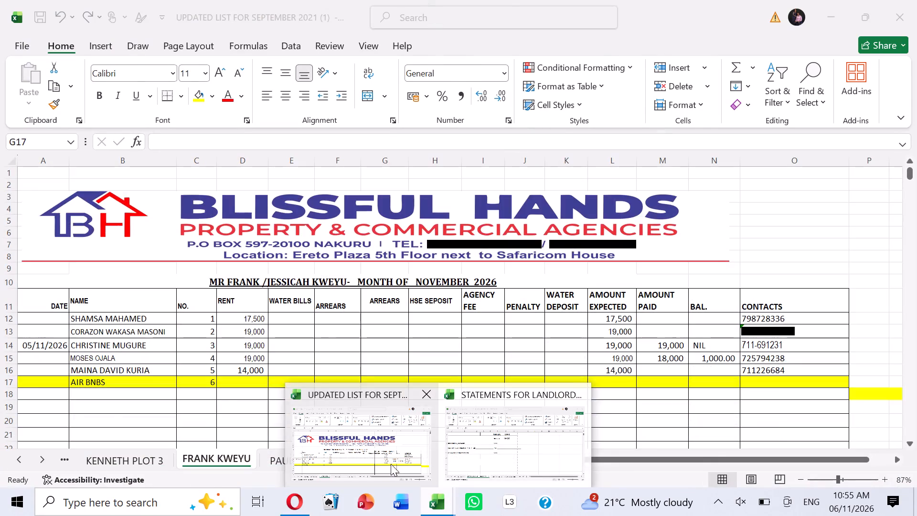
{"action": "left_click", "coordinate": [391, 464]}
{"action": "left_click", "coordinate": [382, 415]}
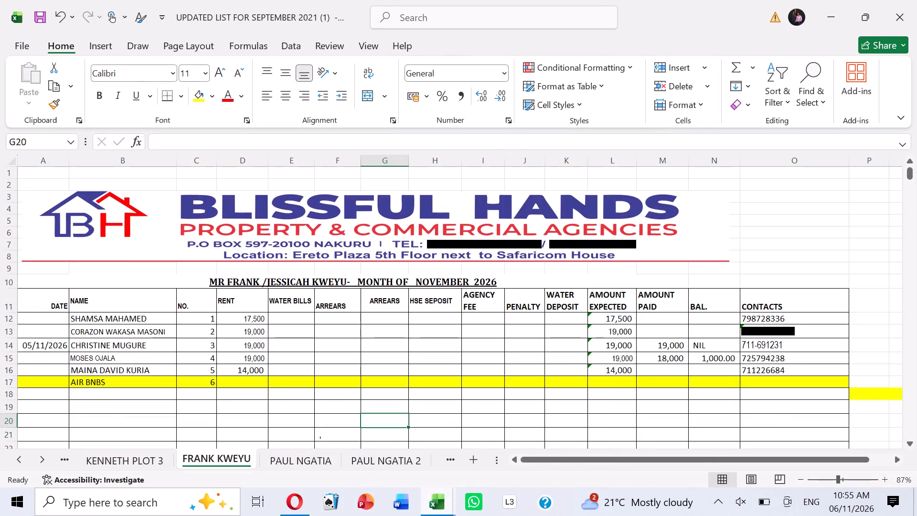
{"action": "left_click", "coordinate": [140, 456]}
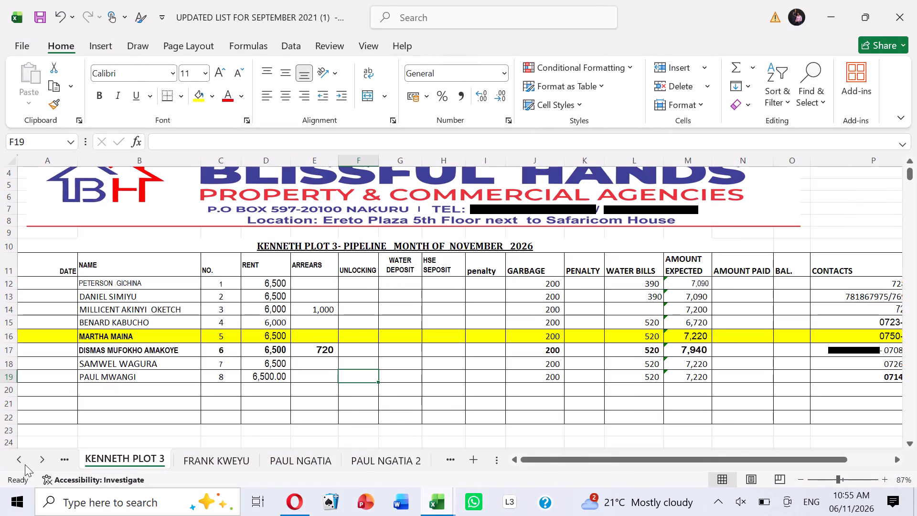
{"action": "double_click", "coordinate": [25, 464]}
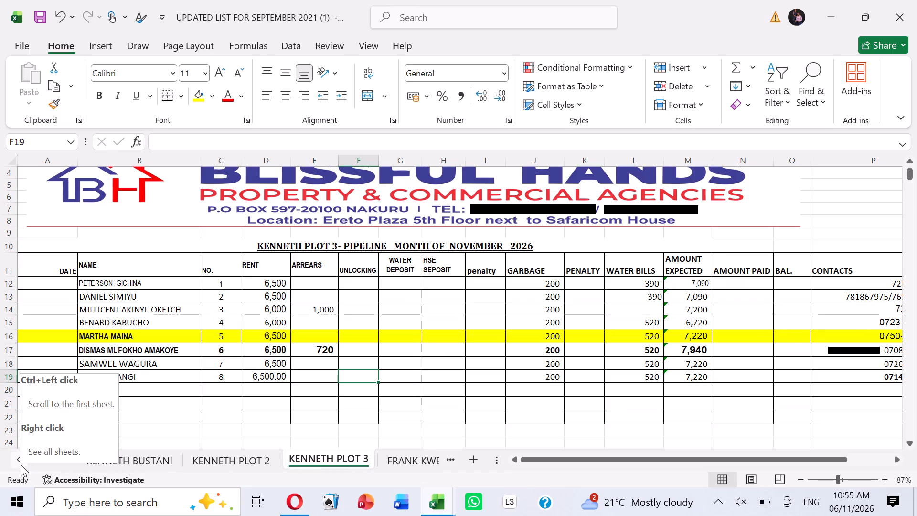
{"action": "left_click", "coordinate": [22, 464]}
{"action": "triple_click", "coordinate": [22, 464]}
{"action": "left_click", "coordinate": [22, 464]}
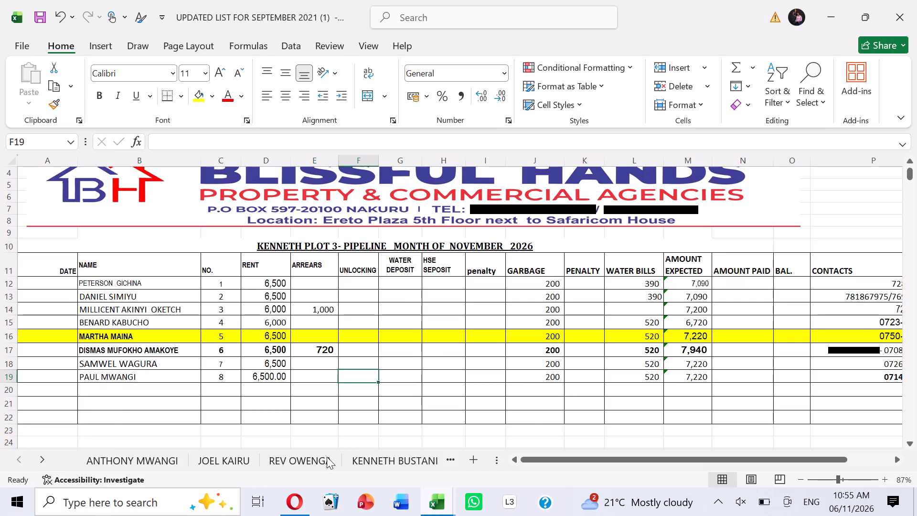
{"action": "left_click", "coordinate": [385, 462]}
{"action": "left_click", "coordinate": [417, 462]}
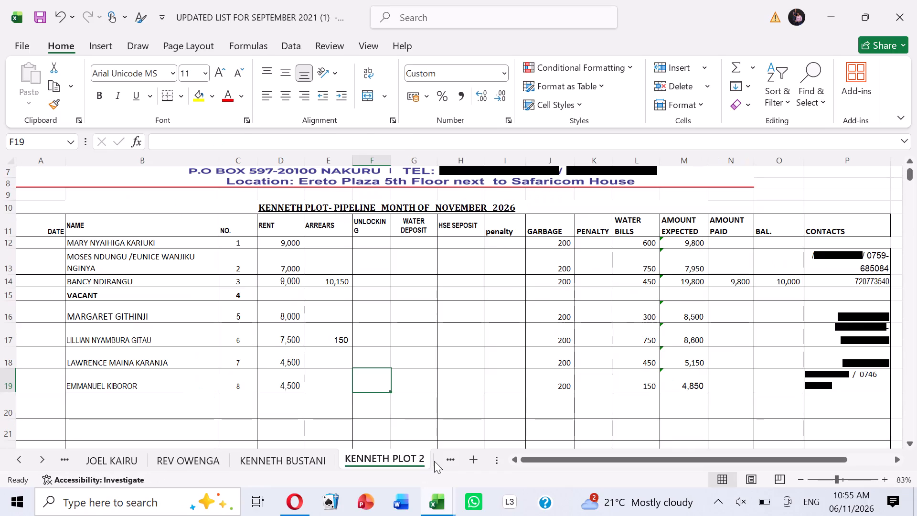
{"action": "left_click", "coordinate": [444, 460]}
{"action": "left_click", "coordinate": [424, 462]}
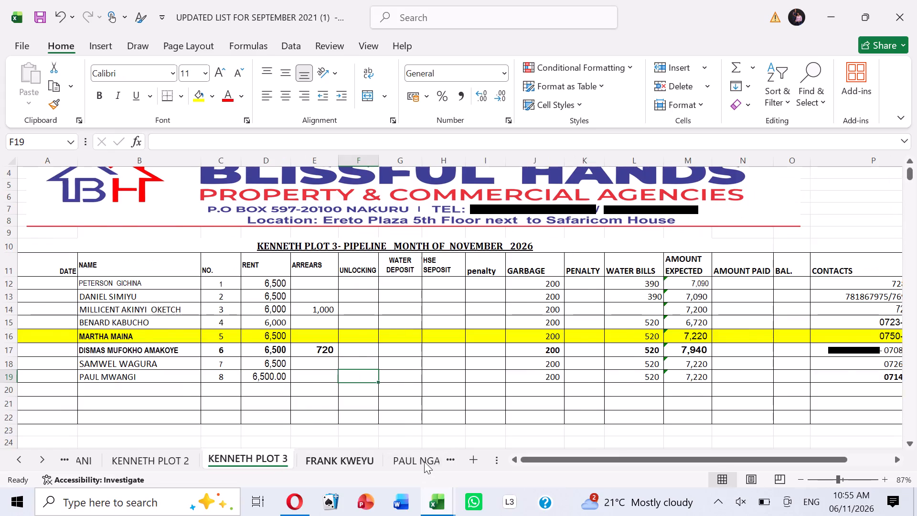
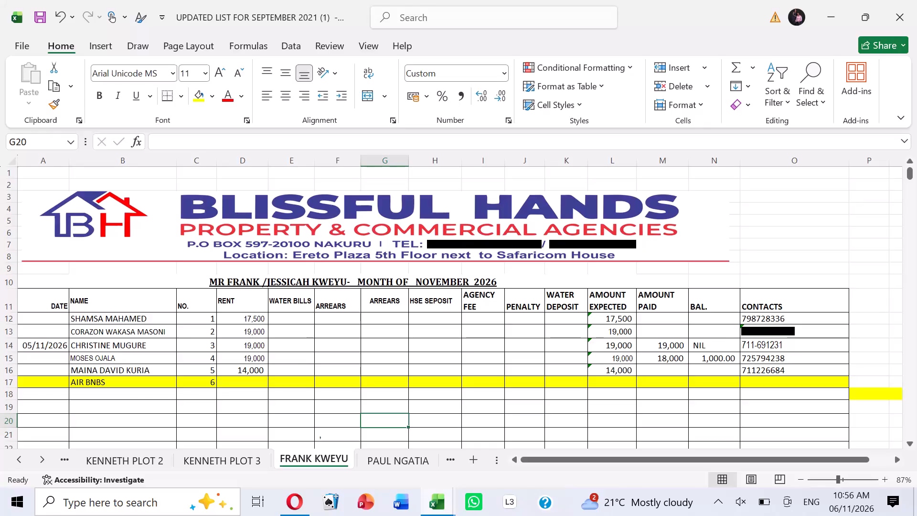
{"action": "left_click", "coordinate": [190, 431]}
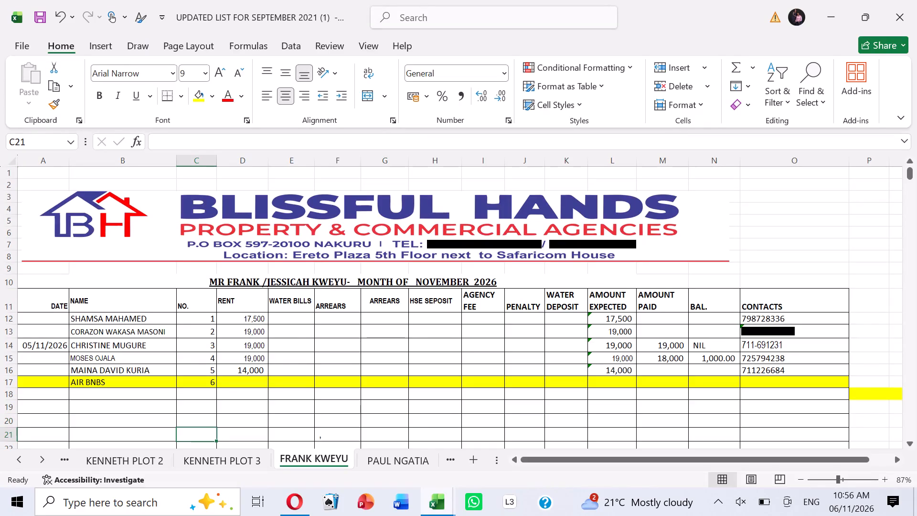
{"action": "left_click", "coordinate": [293, 397]}
{"action": "left_click", "coordinate": [35, 17]}
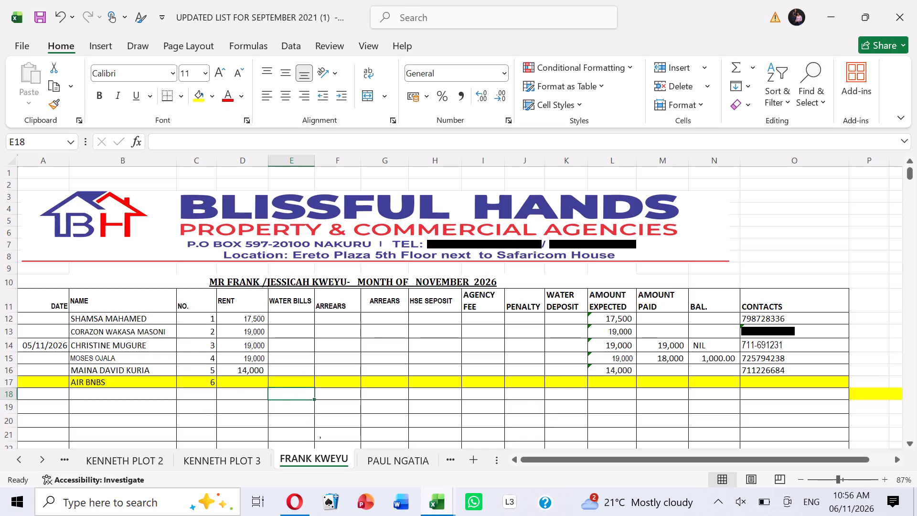
{"action": "left_click", "coordinate": [224, 417]}
{"action": "left_click", "coordinate": [35, 18]}
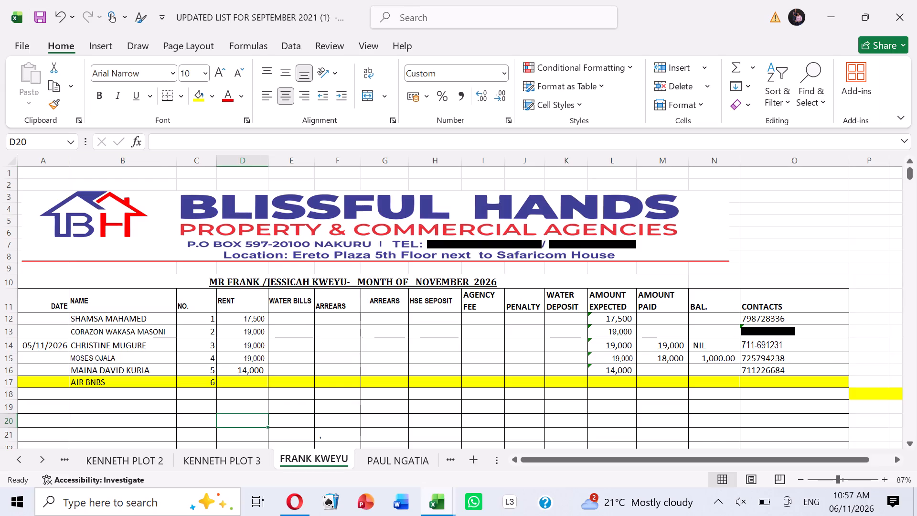
{"action": "left_click", "coordinate": [162, 394]}
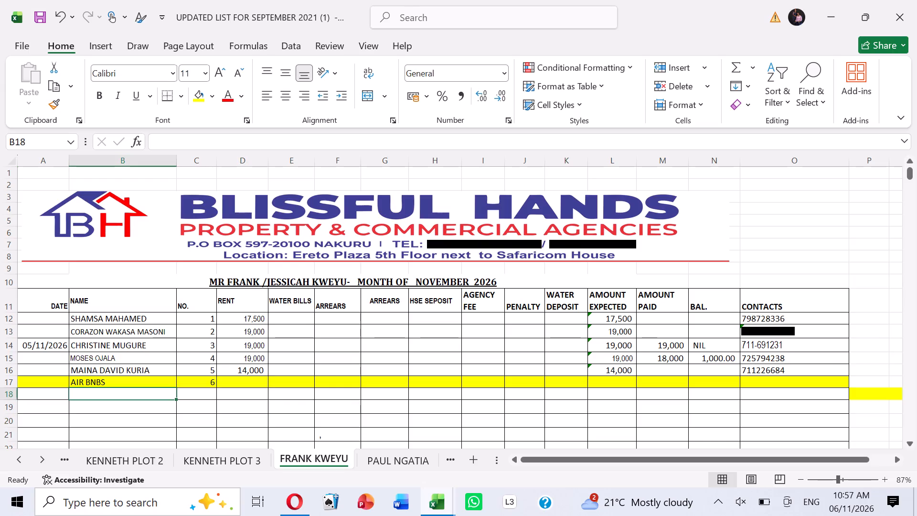
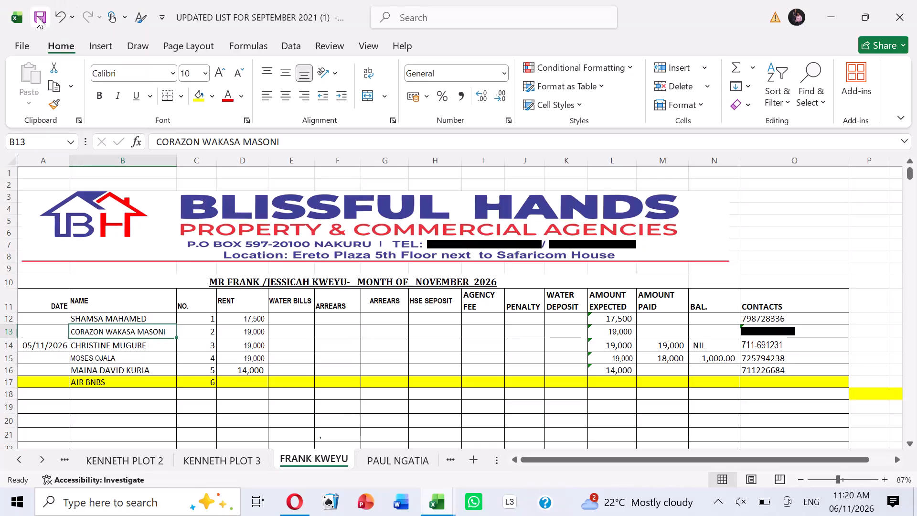
Save the updated tenant list workbook again with the November 2026 Kweyu sheet open.
{"action": "left_click", "coordinate": [36, 16]}
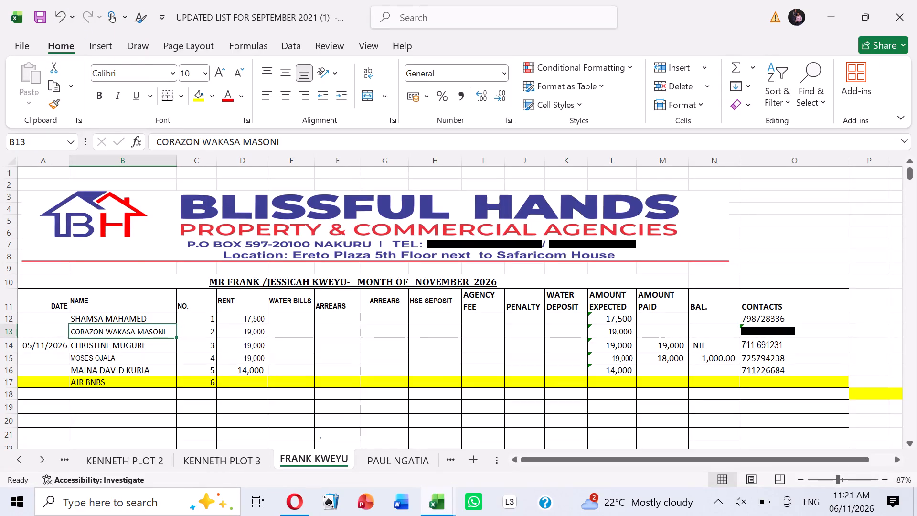
{"action": "left_click", "coordinate": [35, 13]}
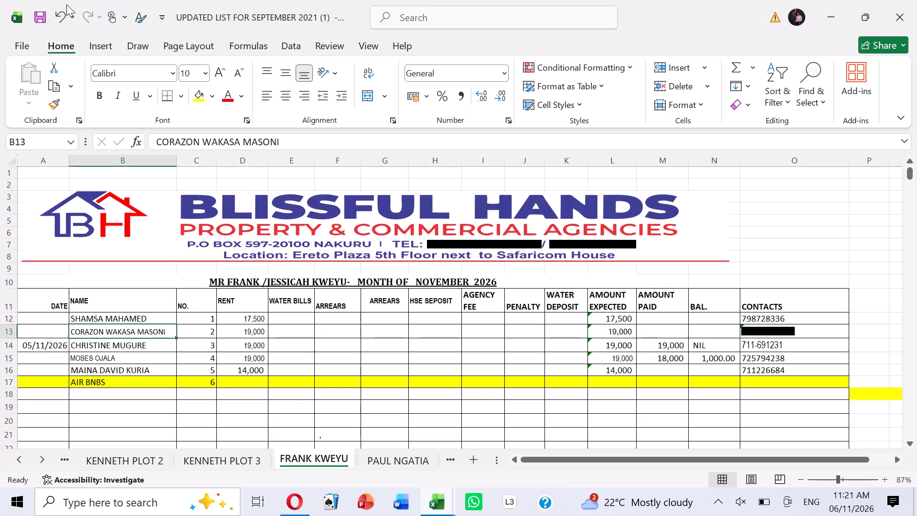
{"action": "left_click", "coordinate": [36, 13]}
Switch to the landlord Mwangi's November 2026 tenant sheet and save the workbook.
{"action": "left_click", "coordinate": [22, 462]}
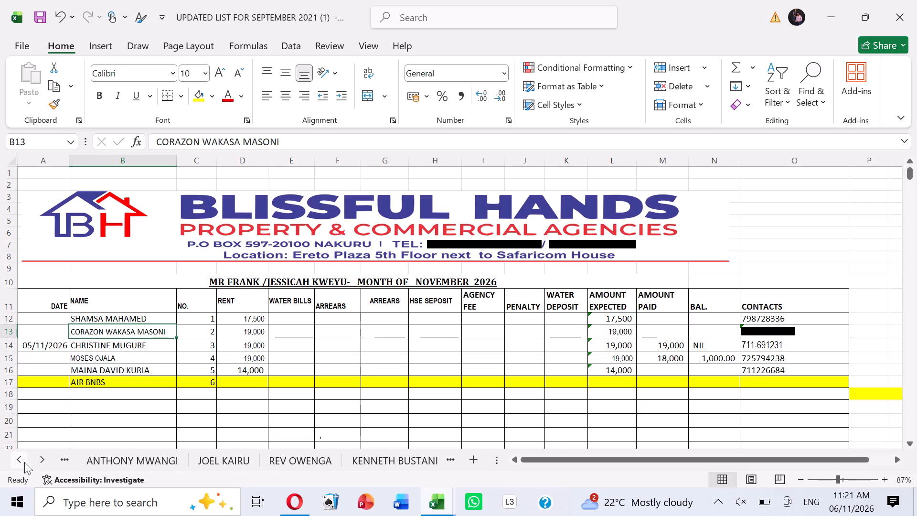
{"action": "left_click", "coordinate": [146, 458]}
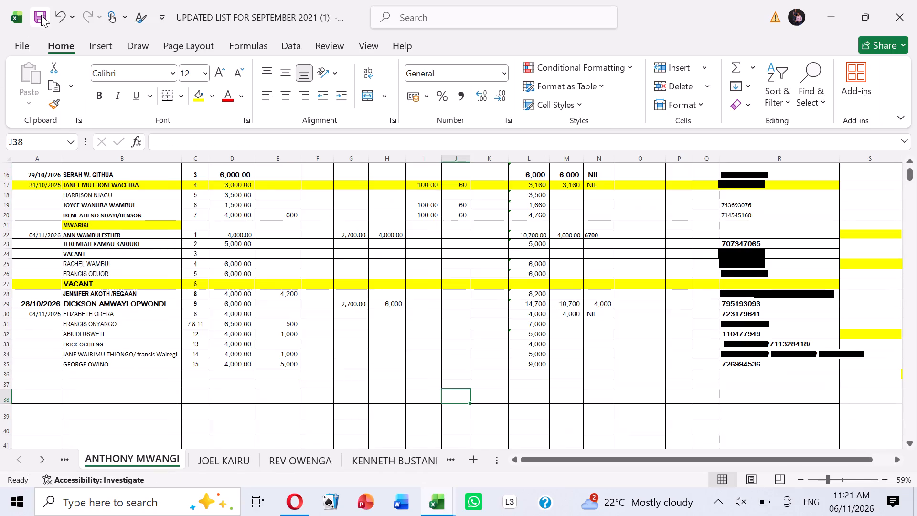
{"action": "left_click", "coordinate": [42, 15]}
Review the Lanet and Mwariki tenant entries on the November 2026 Mwangi sheet and save the workbook.
{"action": "scroll", "coordinate": [207, 291], "scroll_direction": "up", "scroll_amount": 6}
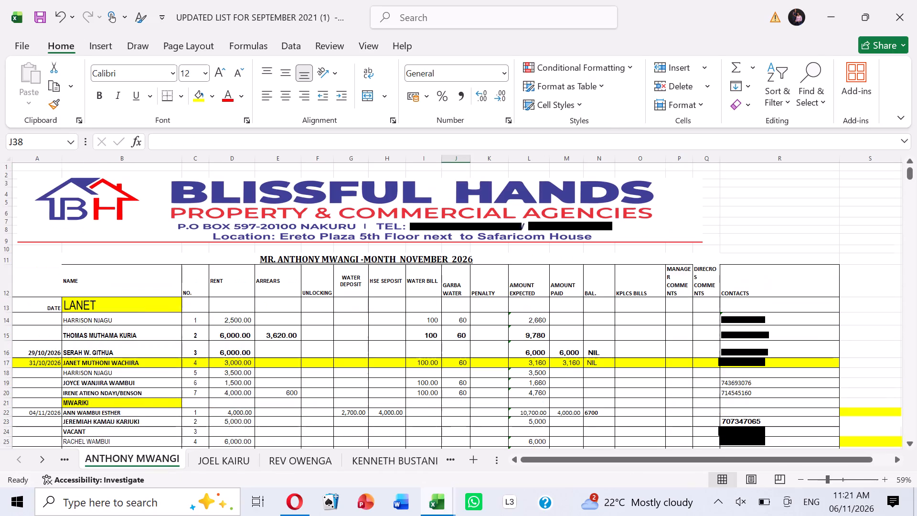
{"action": "scroll", "coordinate": [207, 291], "scroll_direction": "up", "scroll_amount": 3}
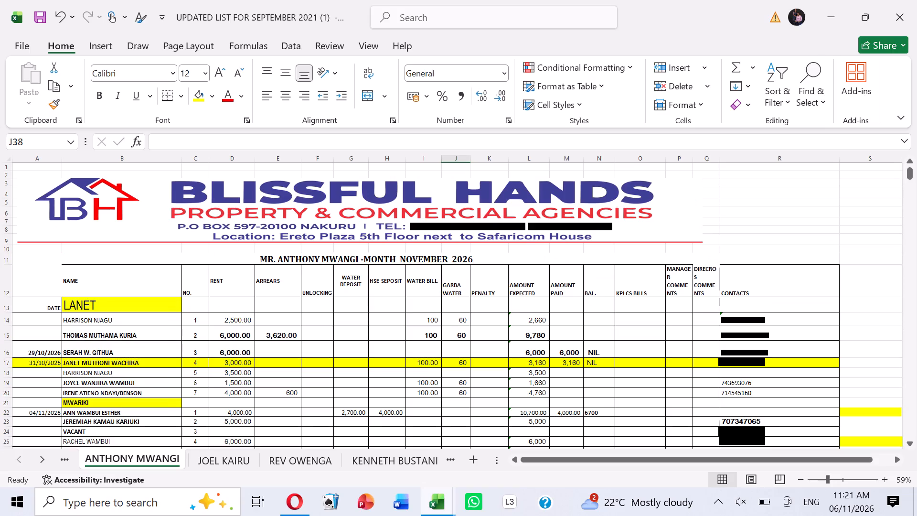
{"action": "left_click", "coordinate": [102, 317]}
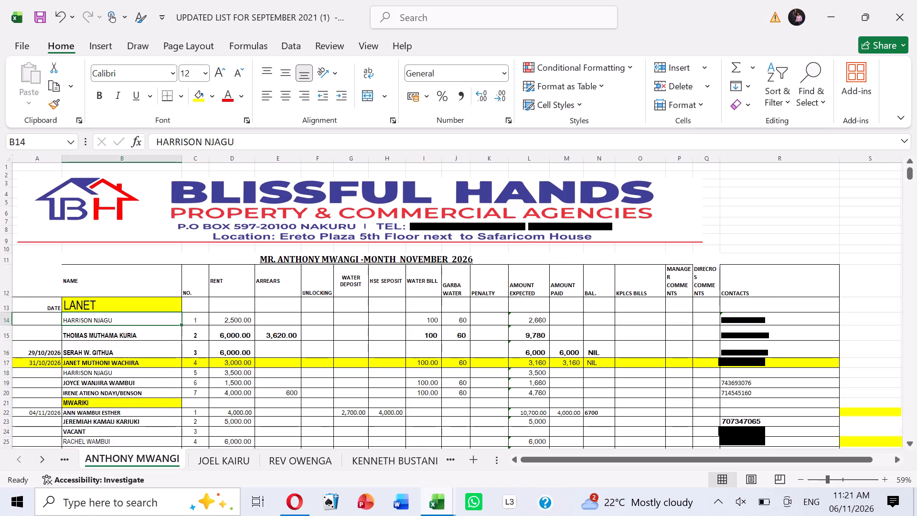
{"action": "scroll", "coordinate": [115, 406], "scroll_direction": "down", "scroll_amount": 1}
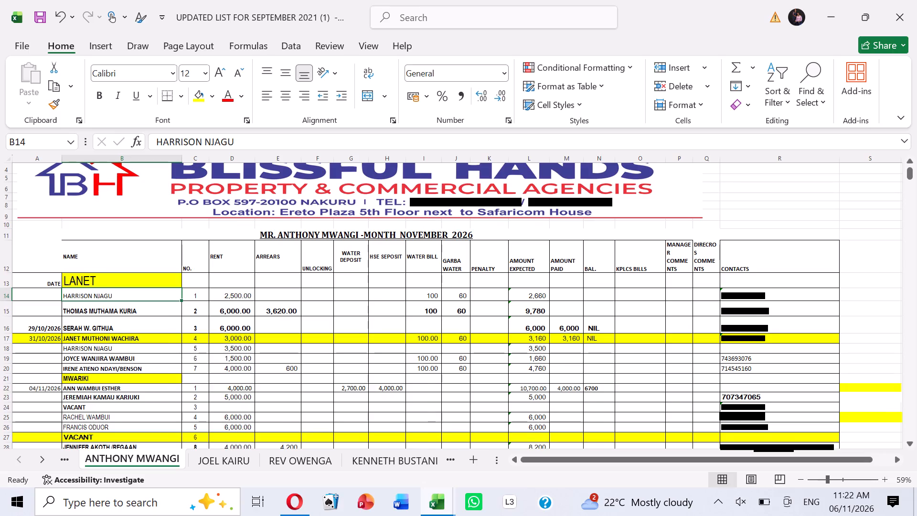
{"action": "scroll", "coordinate": [120, 322], "scroll_direction": "down", "scroll_amount": 2}
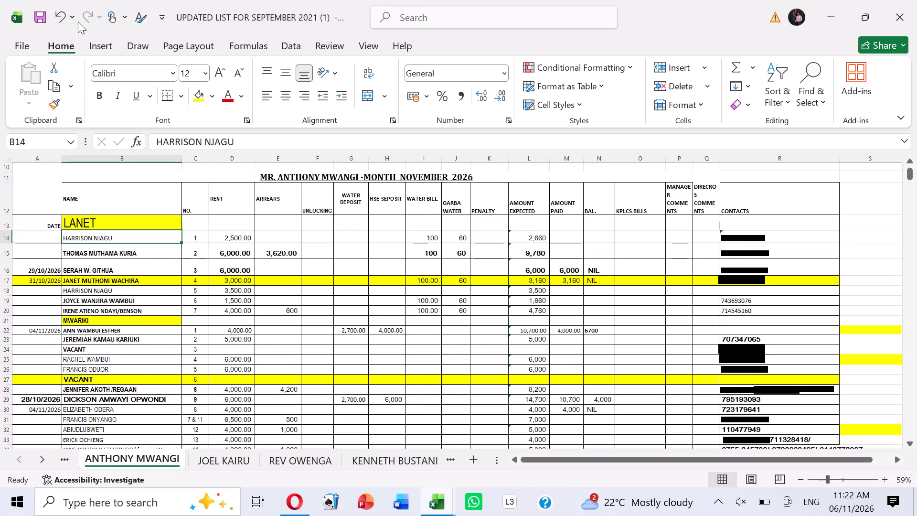
{"action": "left_click", "coordinate": [40, 18]}
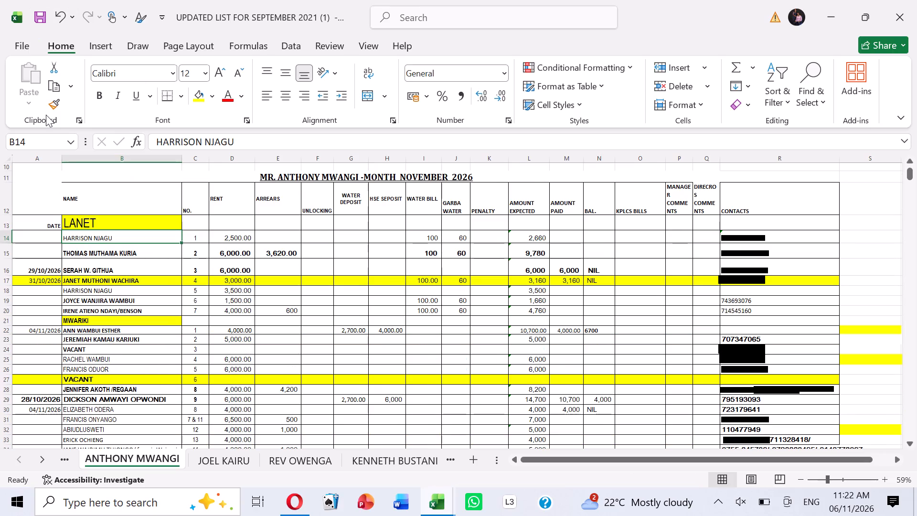
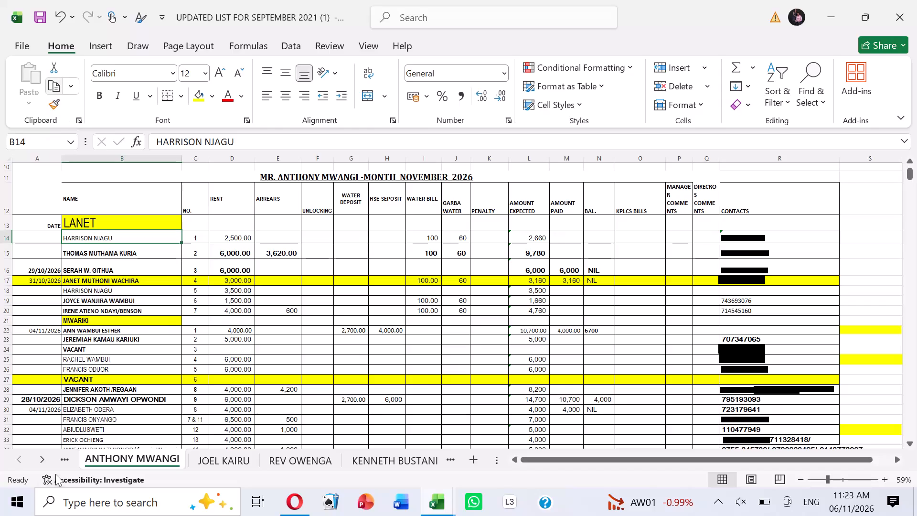
Save the updated tenant list workbook again with the landlord Mwangi's November 2026 sheet open.
{"action": "left_click", "coordinate": [39, 17]}
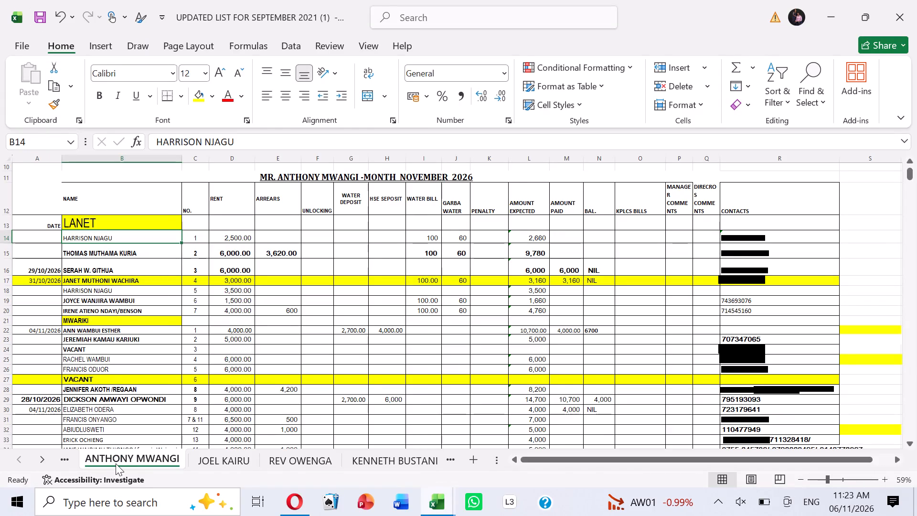
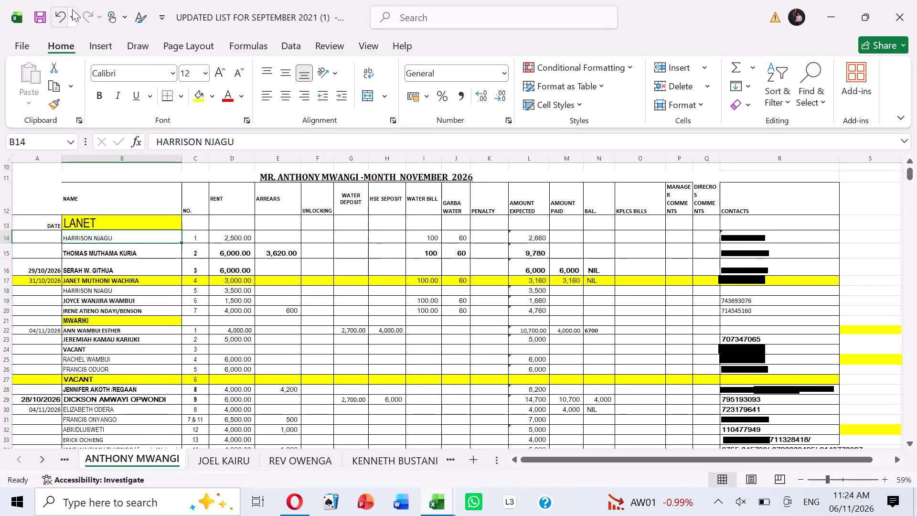
Review the Lanet and Mwariki tenant rows on landlord Mwangi's November 2026 sheet and save the workbook.
{"action": "left_click", "coordinate": [35, 12]}
{"action": "scroll", "coordinate": [184, 336], "scroll_direction": "down", "scroll_amount": 1}
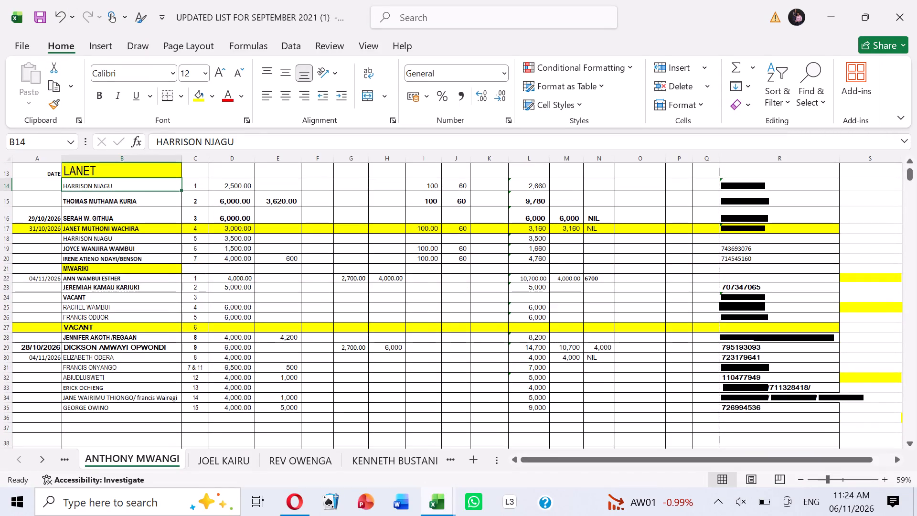
{"action": "left_click", "coordinate": [43, 15]}
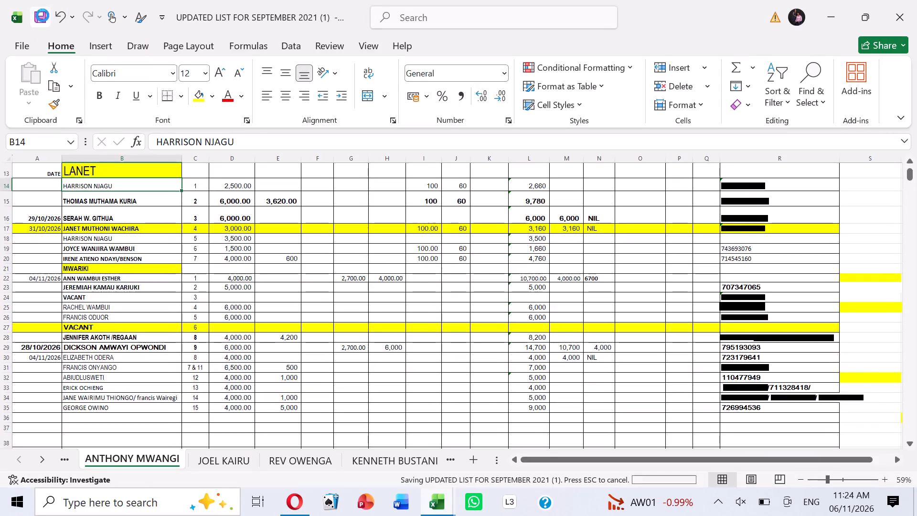
{"action": "scroll", "coordinate": [75, 413], "scroll_direction": "down", "scroll_amount": 1}
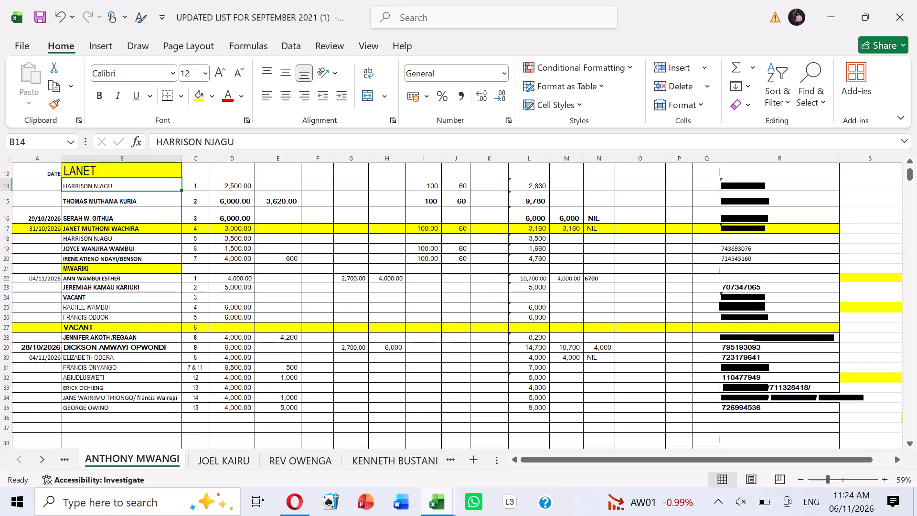
{"action": "scroll", "coordinate": [143, 396], "scroll_direction": "up", "scroll_amount": 1}
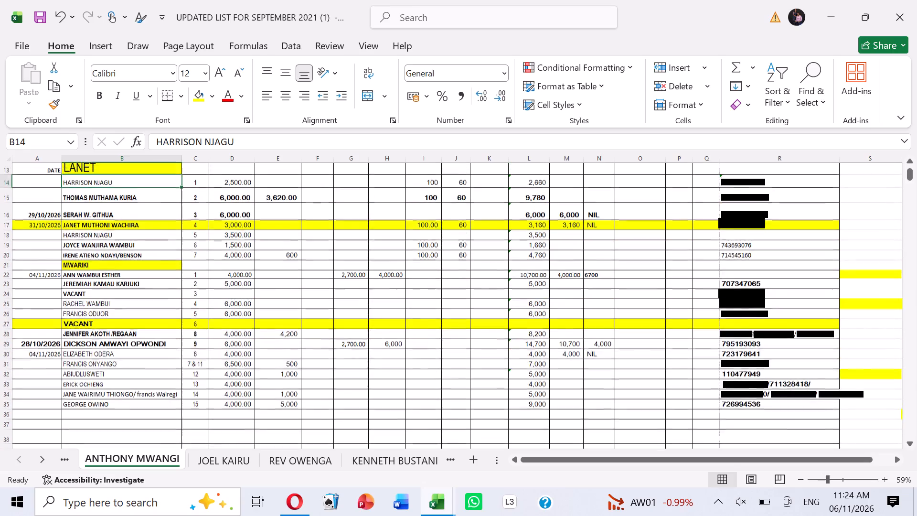
{"action": "scroll", "coordinate": [143, 396], "scroll_direction": "up", "scroll_amount": 1}
{"action": "scroll", "coordinate": [100, 415], "scroll_direction": "down", "scroll_amount": 2}
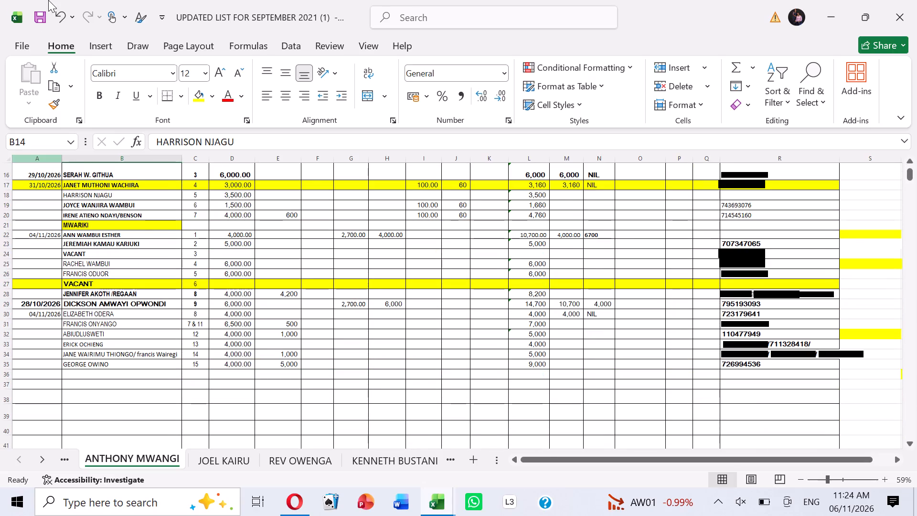
{"action": "left_click", "coordinate": [37, 17]}
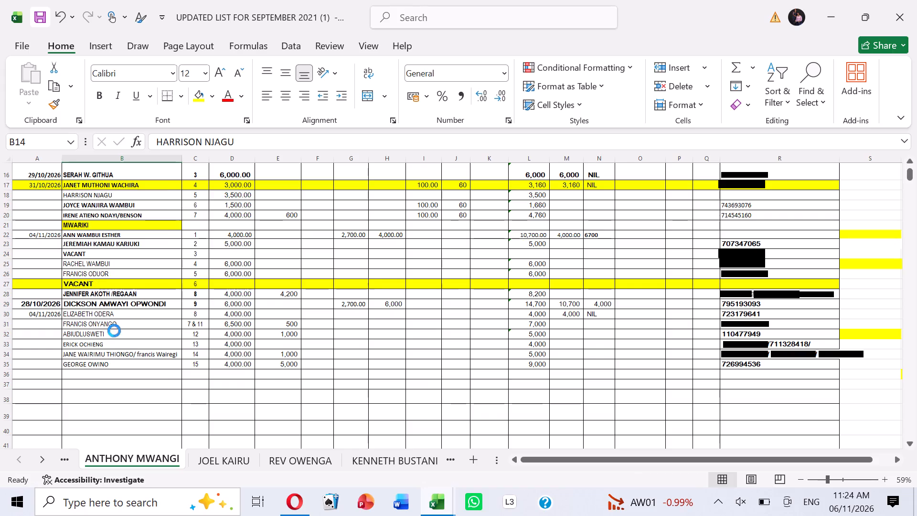
{"action": "scroll", "coordinate": [118, 348], "scroll_direction": "up", "scroll_amount": 1}
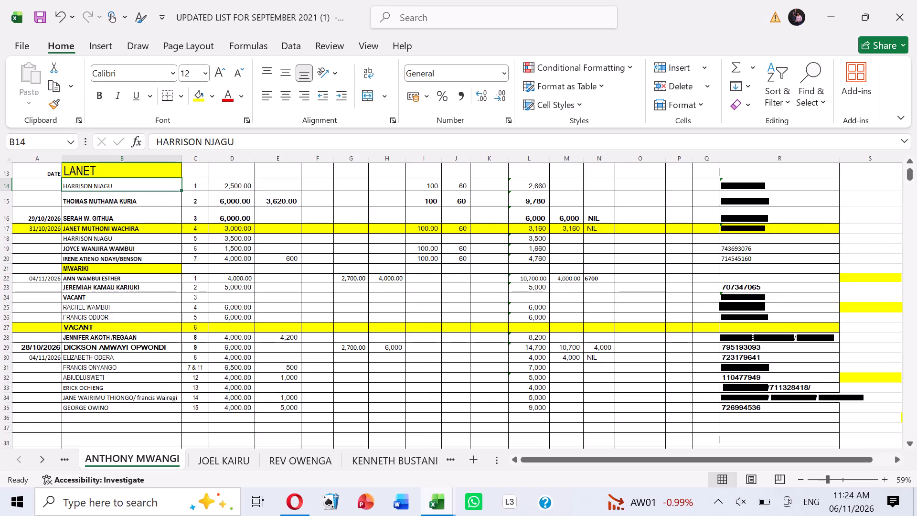
{"action": "scroll", "coordinate": [128, 299], "scroll_direction": "up", "scroll_amount": 1}
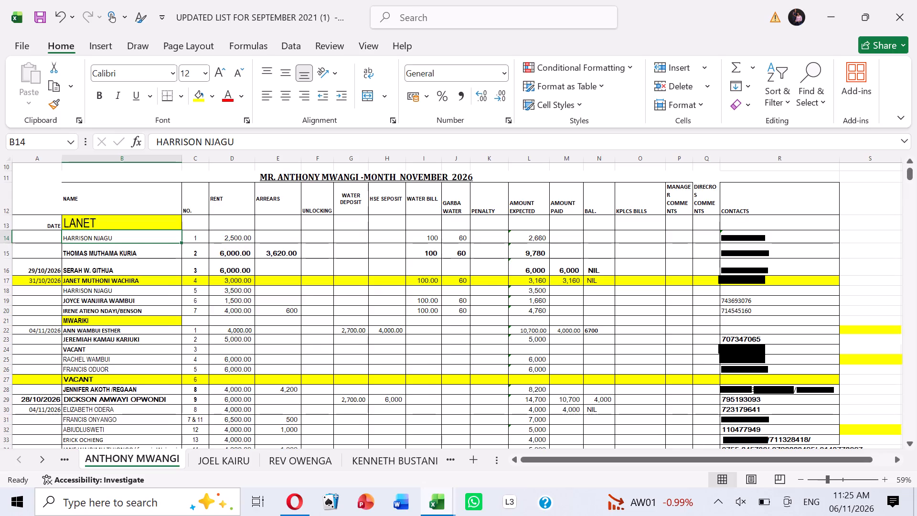
{"action": "left_click", "coordinate": [224, 466]}
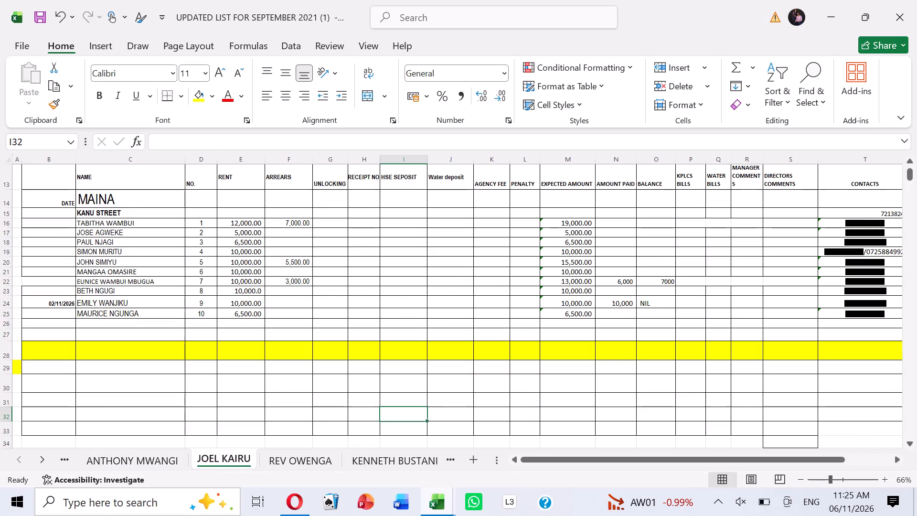
{"action": "left_click", "coordinate": [269, 459]}
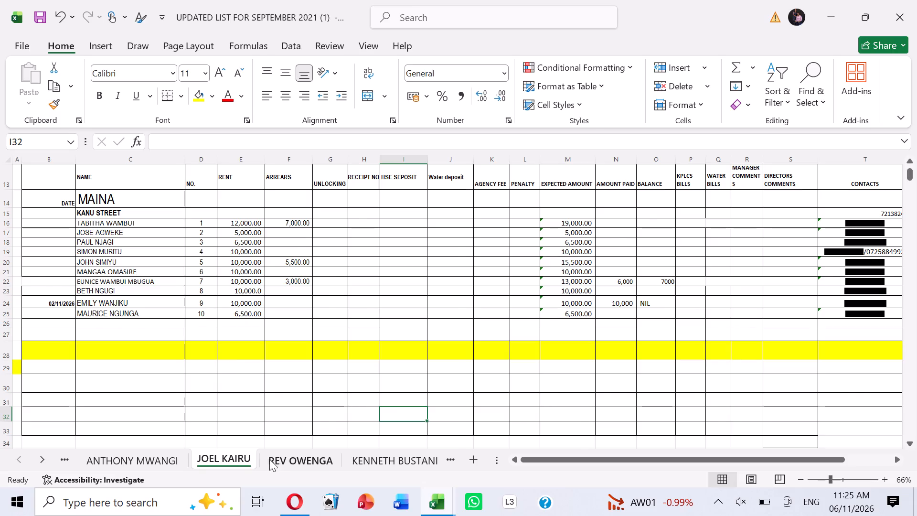
{"action": "left_click", "coordinate": [113, 263]}
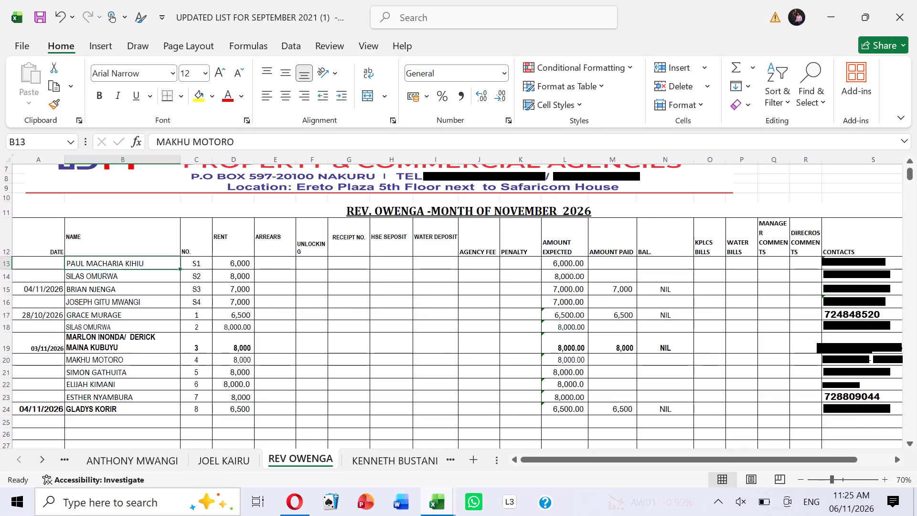
{"action": "left_click", "coordinate": [113, 275]}
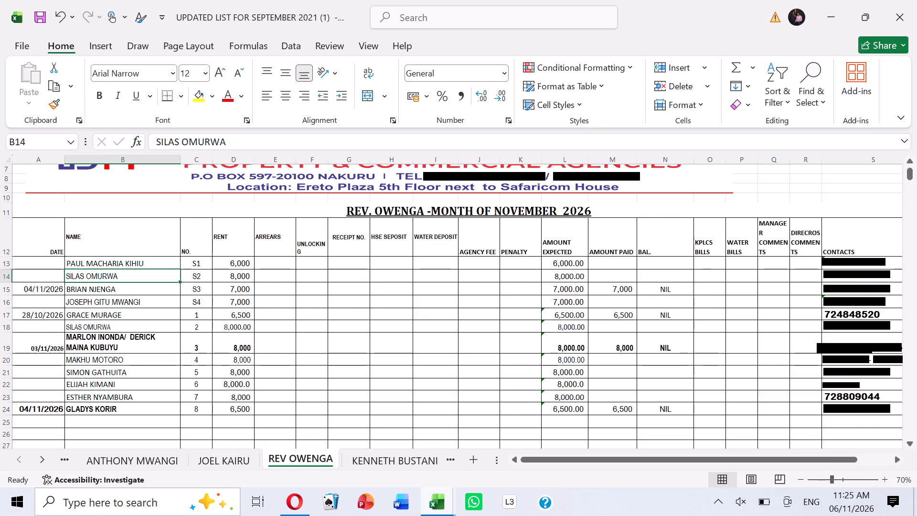
{"action": "left_click", "coordinate": [107, 302]}
{"action": "left_click", "coordinate": [109, 312]}
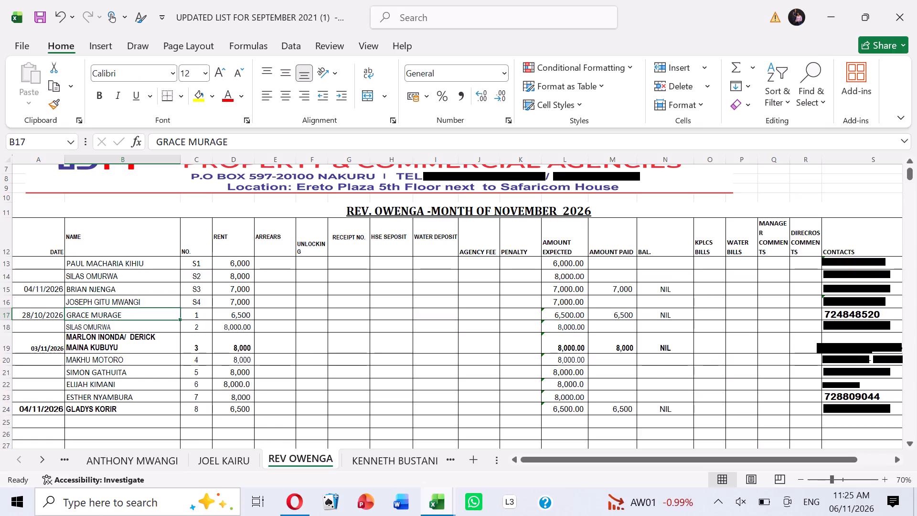
{"action": "left_click", "coordinate": [114, 360]}
{"action": "left_click", "coordinate": [107, 375]}
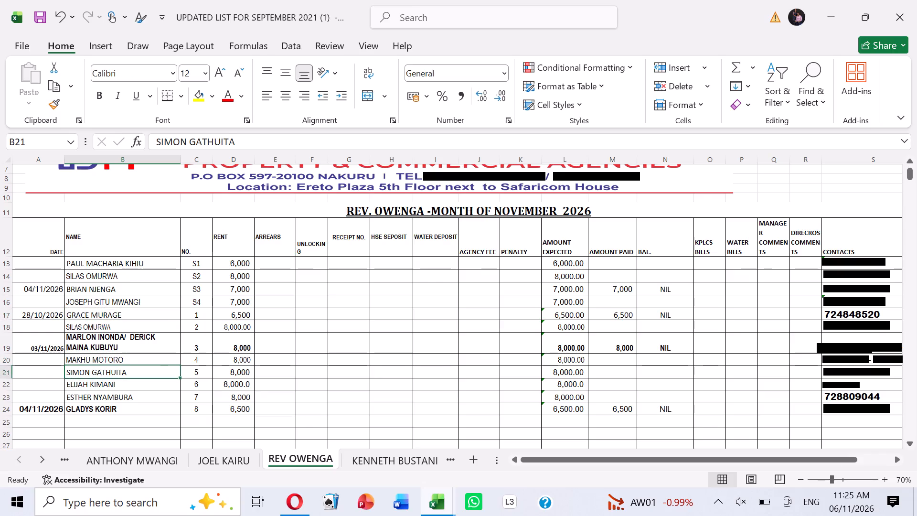
{"action": "left_click", "coordinate": [104, 384]}
{"action": "left_click", "coordinate": [52, 396]}
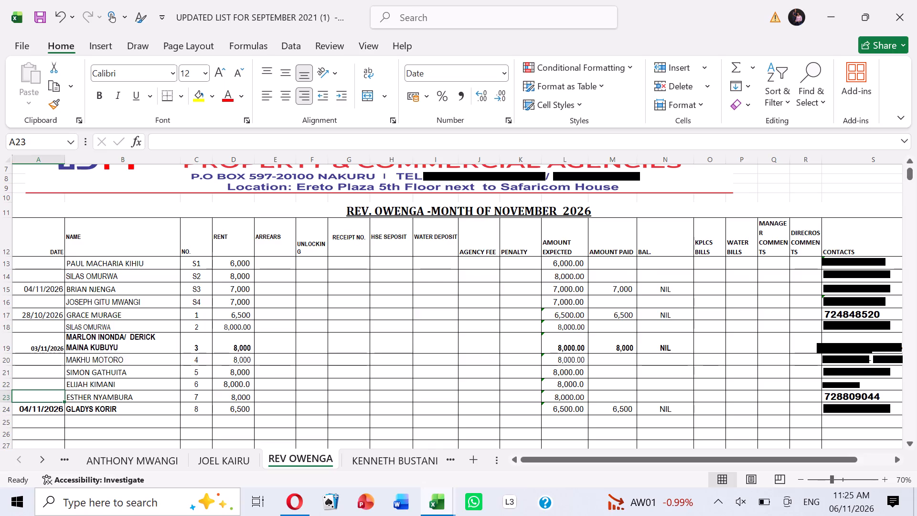
{"action": "type", "text": "6/"}
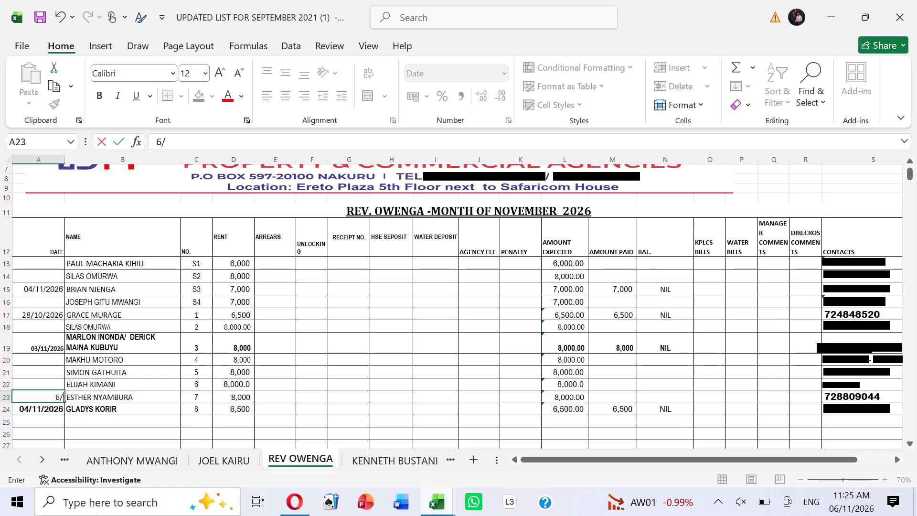
{"action": "type", "text": "11/202"}
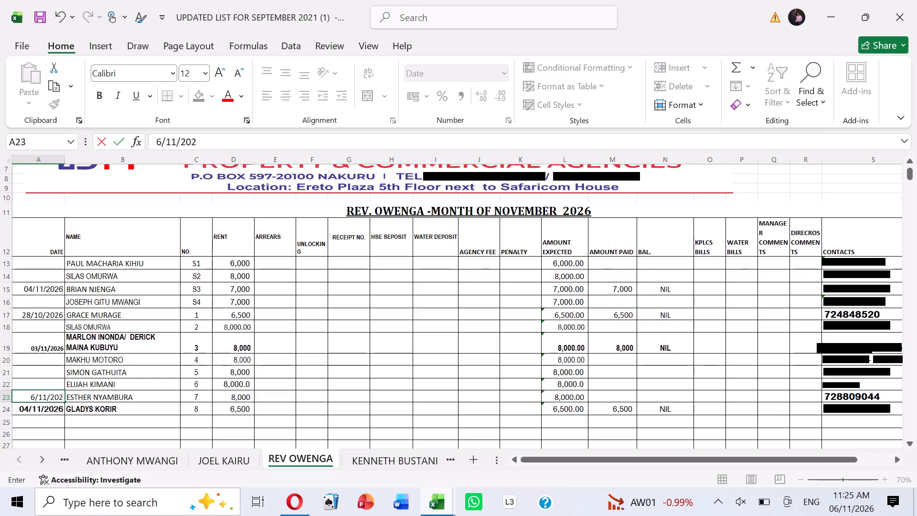
{"action": "key", "text": "6"}
{"action": "key", "text": "Right"}
{"action": "key", "text": "Right"}
{"action": "key", "text": "Right"}
{"action": "key", "text": "Right"}
{"action": "key", "text": "Right"}
{"action": "key", "text": "Right"}
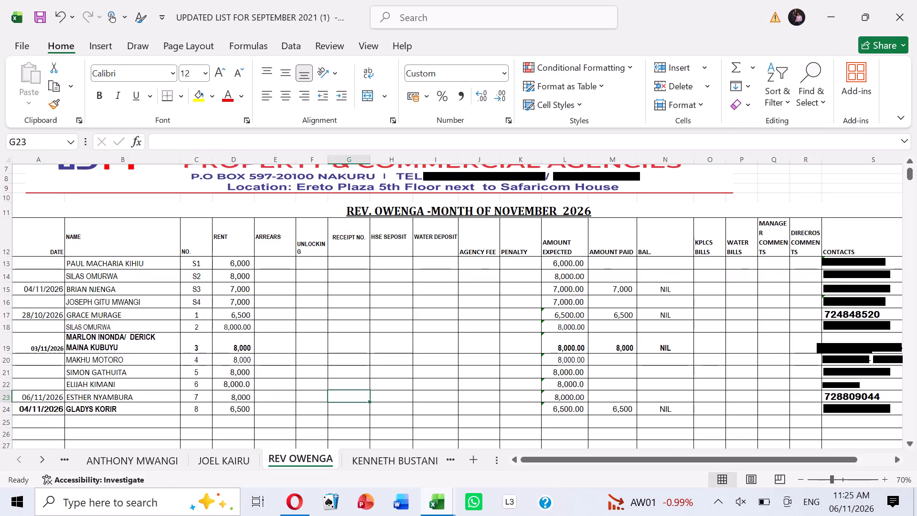
{"action": "key", "text": "Right"}
{"action": "key", "text": "Right"}
{"action": "key", "text": "Right"}
{"action": "key", "text": "Right"}
{"action": "key", "text": "Right"}
{"action": "key", "text": "Right"}
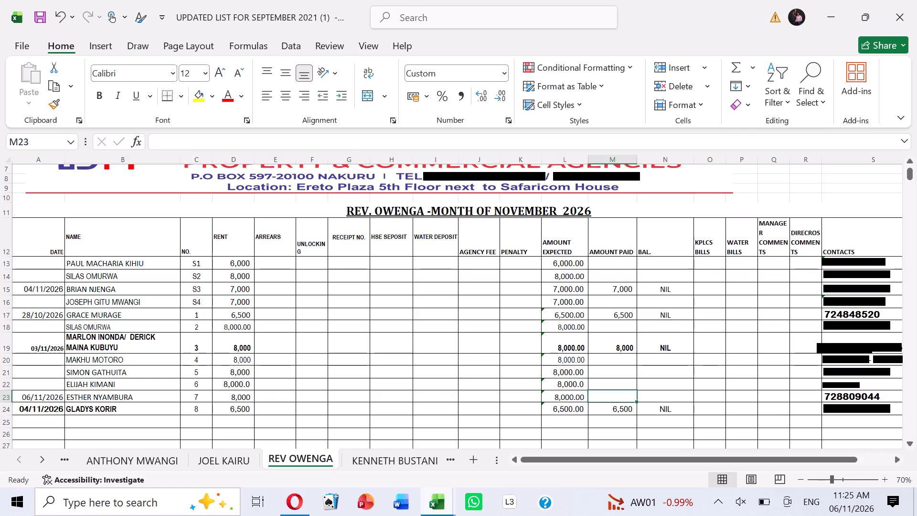
{"action": "type", "text": "8000"}
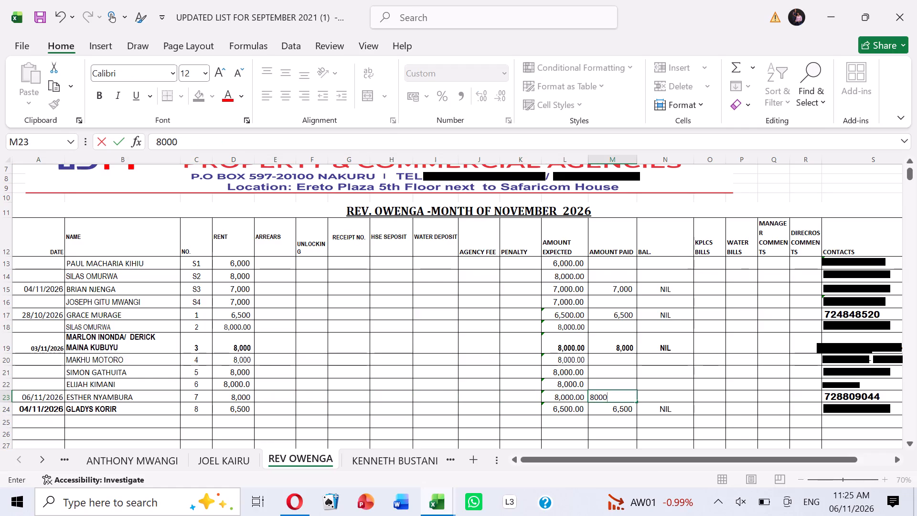
{"action": "key", "text": "Right"}
{"action": "type", "text": "NIL"}
{"action": "key", "text": "ctrl+s"}
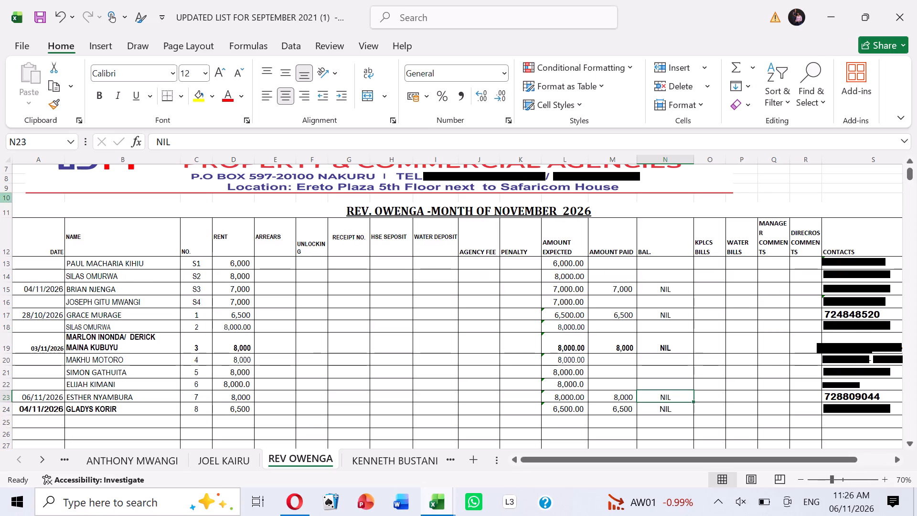
{"action": "left_click", "coordinate": [247, 401]}
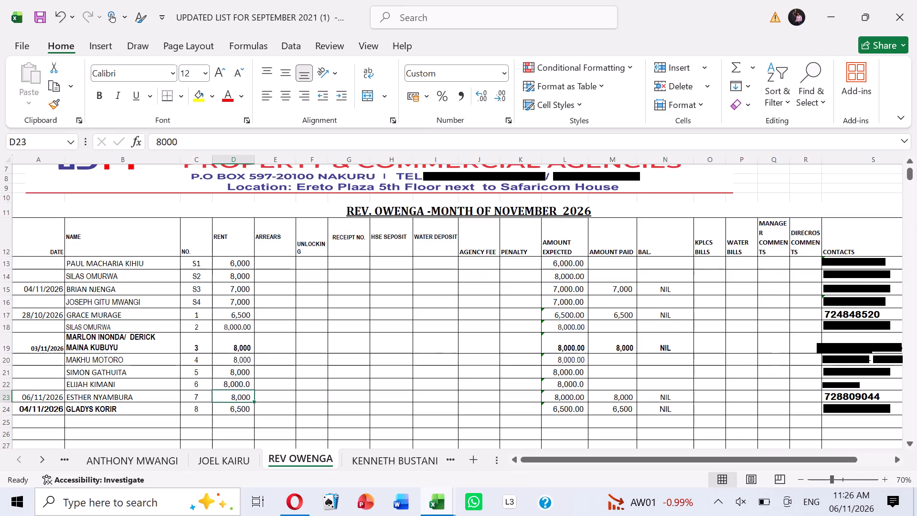
{"action": "left_click", "coordinate": [39, 17]}
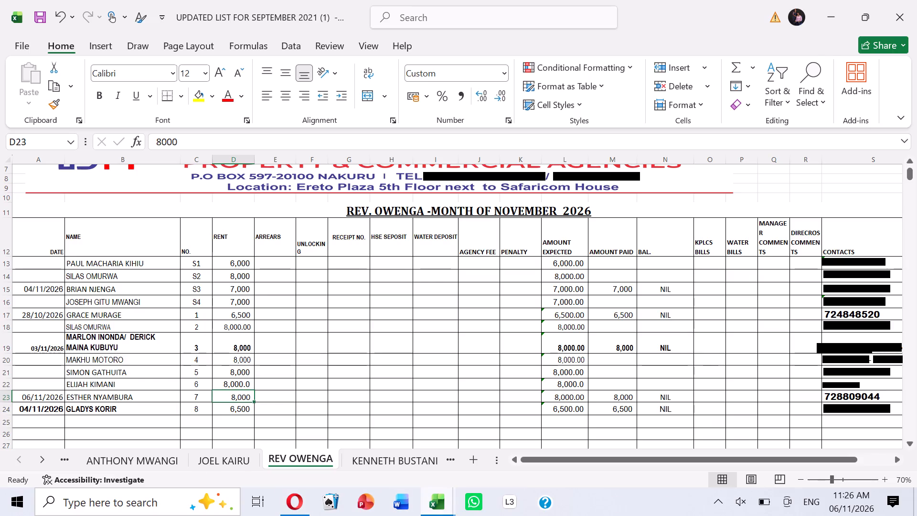
{"action": "left_click", "coordinate": [37, 16]}
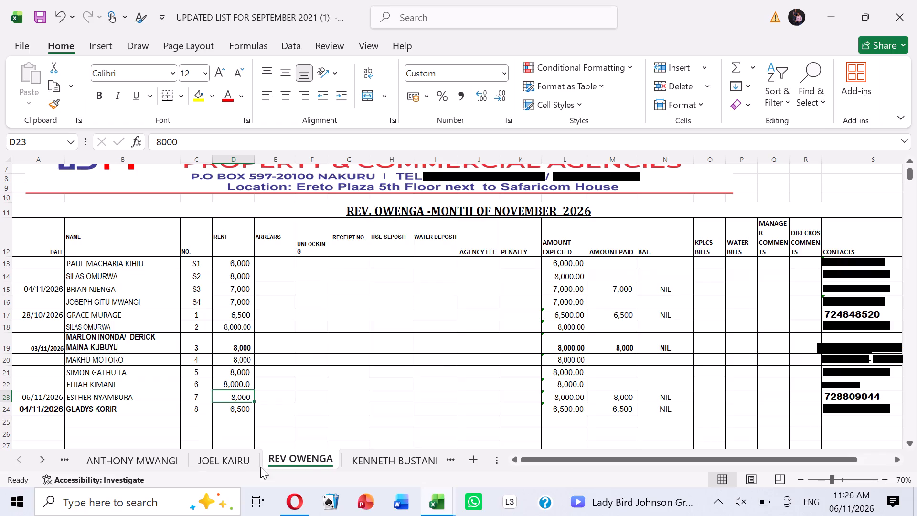
{"action": "left_click", "coordinate": [357, 465]}
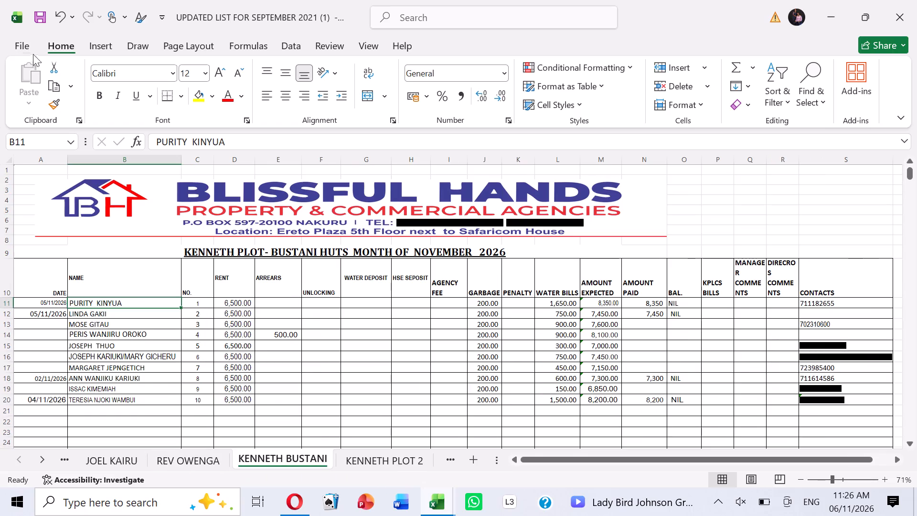
{"action": "left_click", "coordinate": [35, 17]}
{"action": "left_click", "coordinate": [114, 327]}
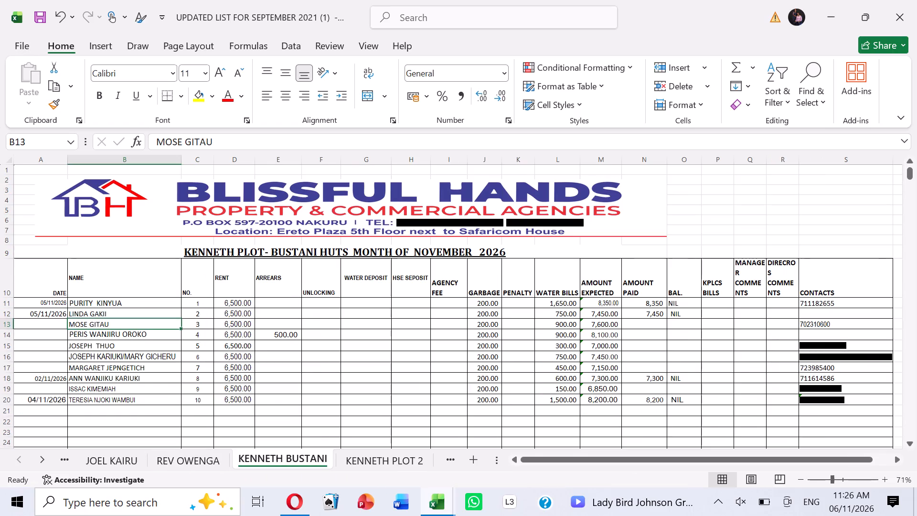
{"action": "left_click", "coordinate": [140, 333]}
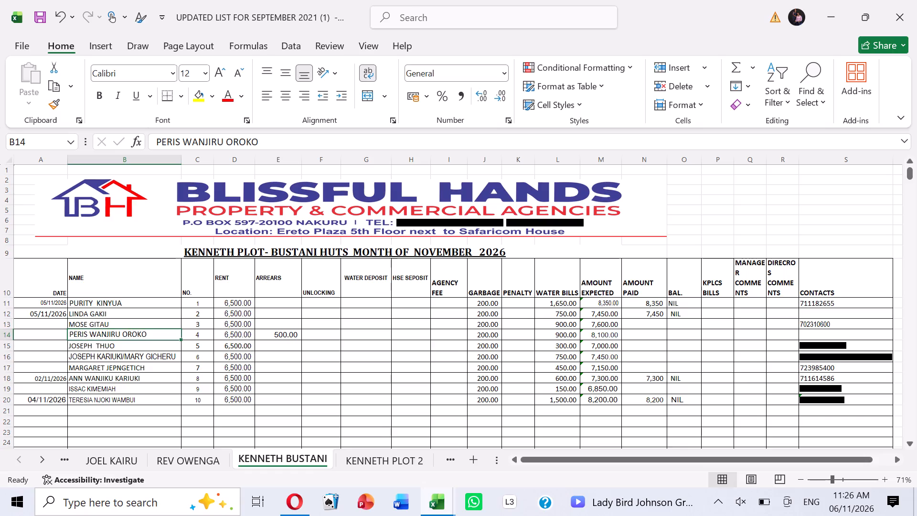
{"action": "left_click", "coordinate": [142, 349]}
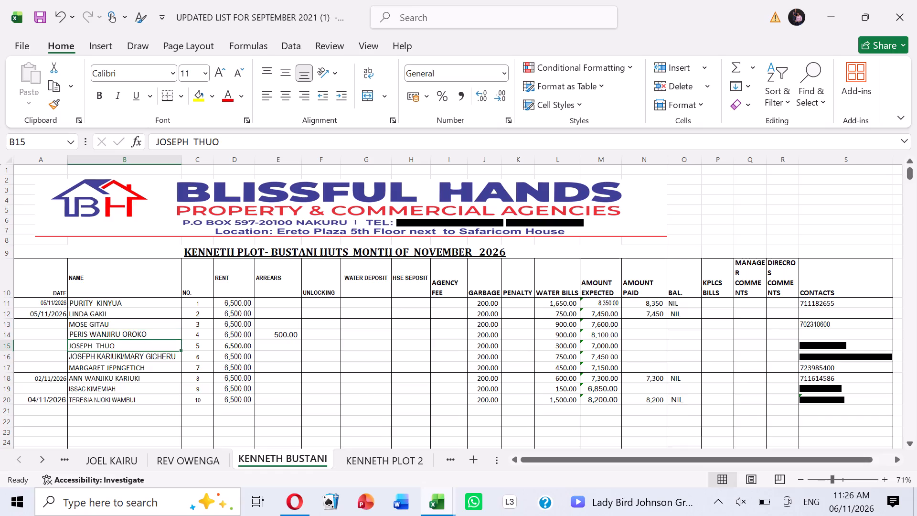
{"action": "left_click", "coordinate": [34, 17]}
Open the Kenneth Plot 2 (Pipeline) November 2026 sheet, check the house 1 tenant, and save the workbook.
{"action": "left_click", "coordinate": [358, 455]}
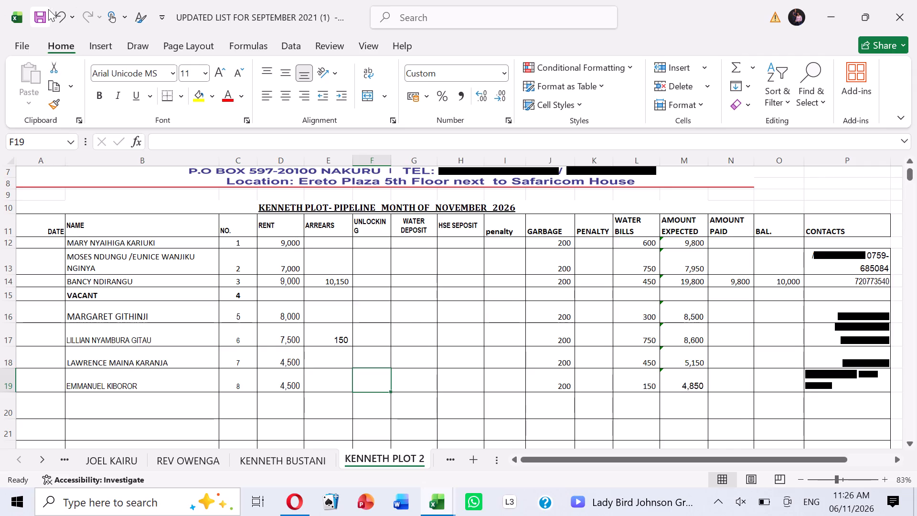
{"action": "left_click", "coordinate": [39, 18]}
{"action": "left_click", "coordinate": [155, 241]}
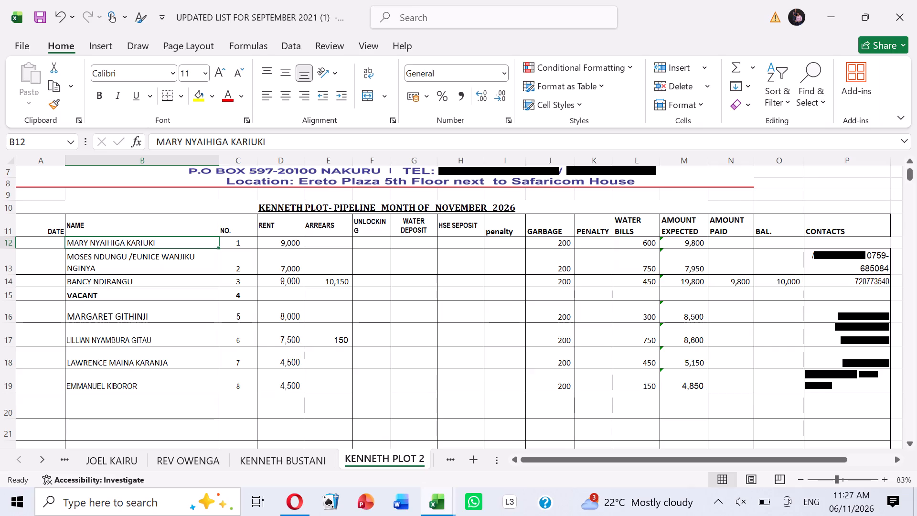
{"action": "left_click", "coordinate": [35, 14]}
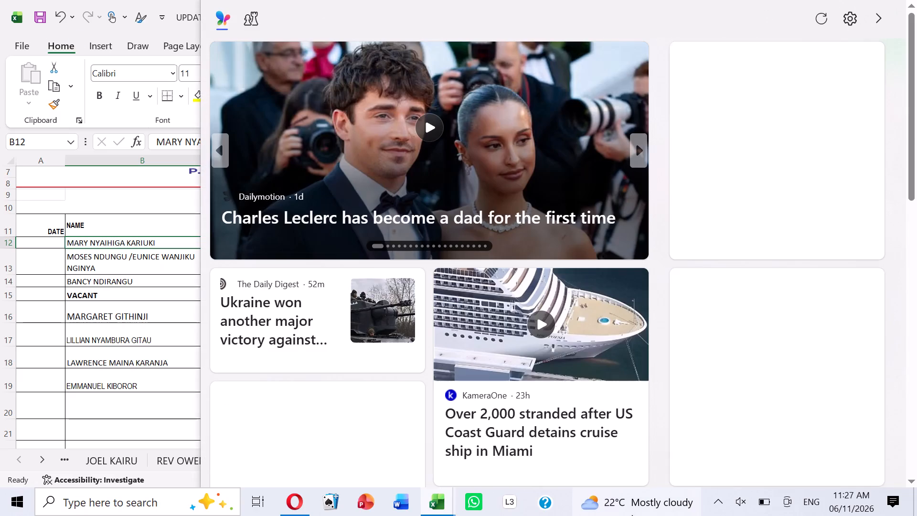
{"action": "left_click", "coordinate": [145, 414]}
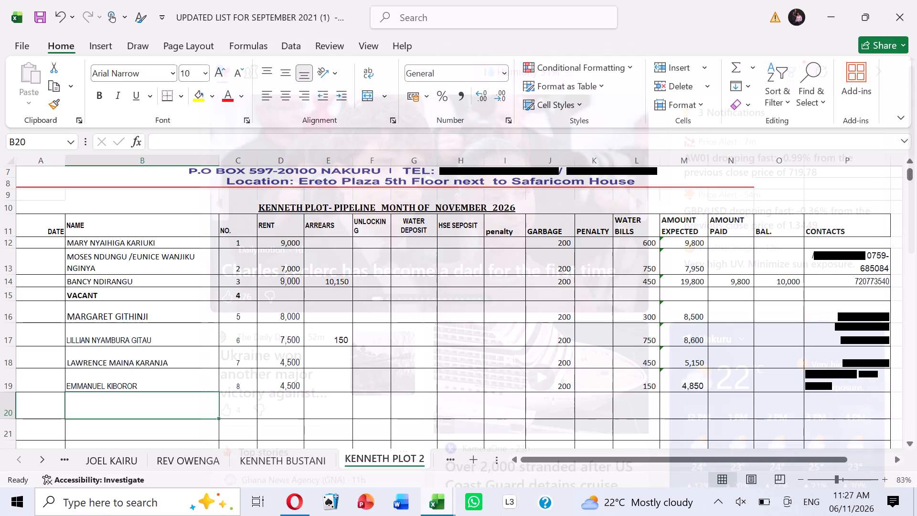
Check the tenants in houses 2, 3 and 5 to 7 on the Kenneth Plot 2 sheet, and save the workbook.
{"action": "left_click", "coordinate": [140, 259]}
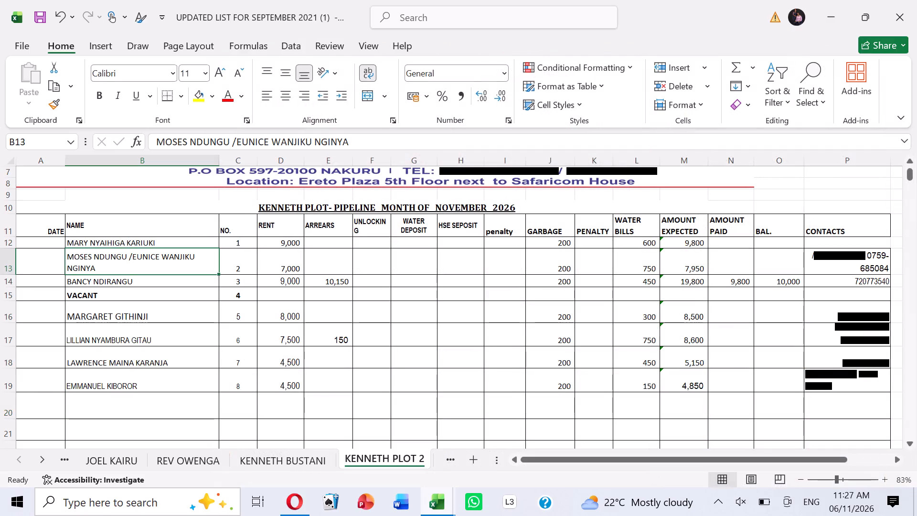
{"action": "left_click", "coordinate": [163, 282]}
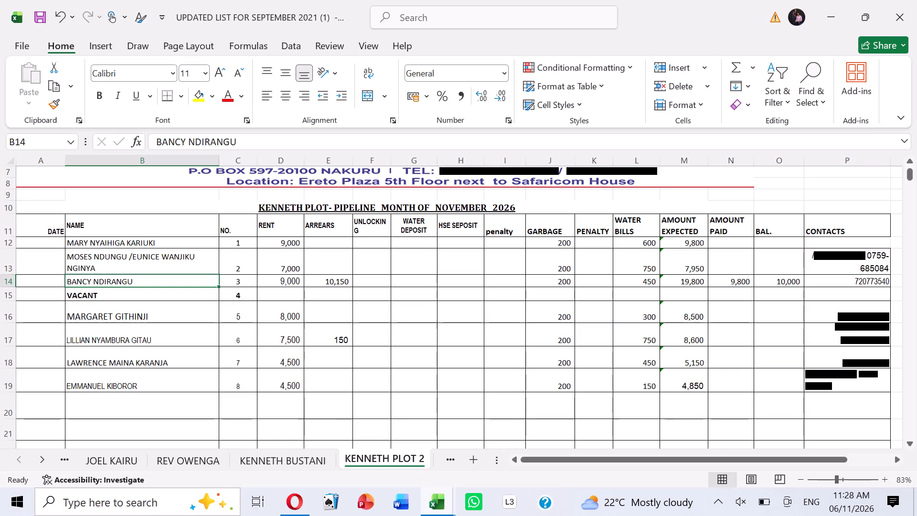
{"action": "left_click", "coordinate": [171, 319]}
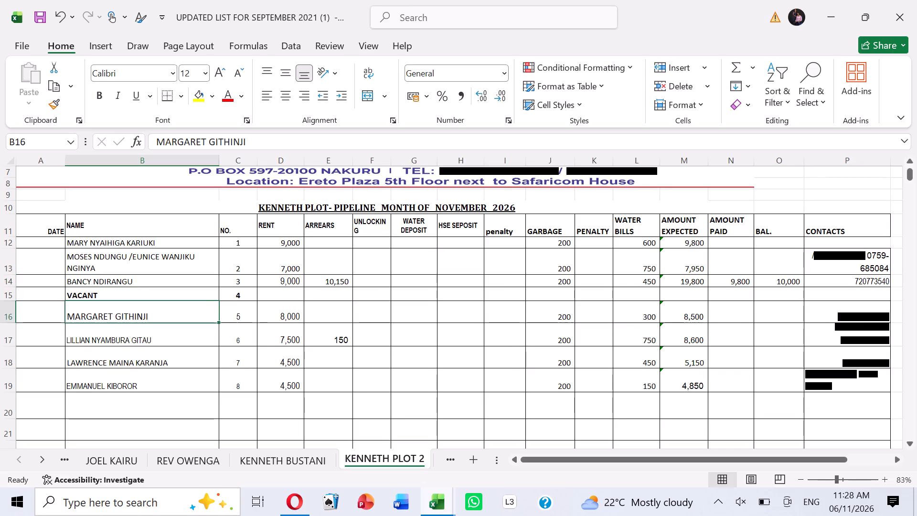
{"action": "left_click", "coordinate": [152, 344]}
{"action": "left_click", "coordinate": [161, 362]}
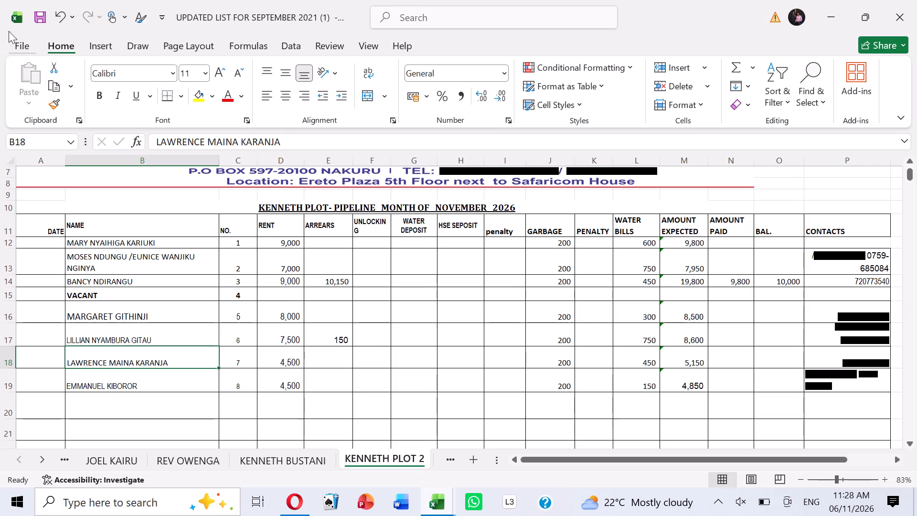
{"action": "left_click", "coordinate": [41, 21]}
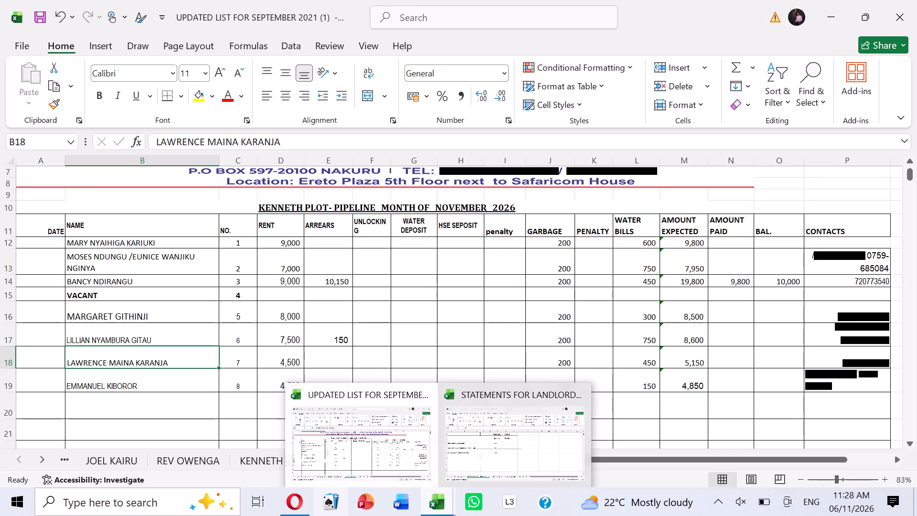
{"action": "left_click", "coordinate": [167, 400]}
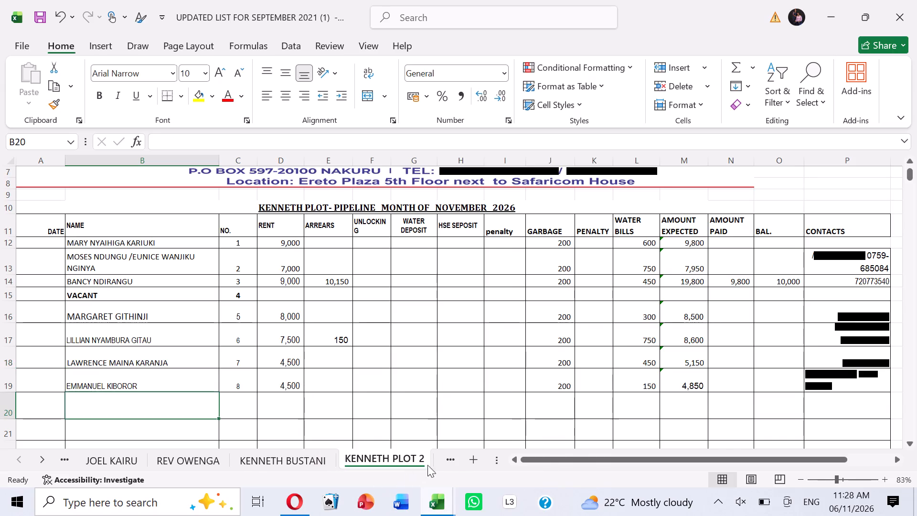
Open the Kenneth Plot 3 (Pipeline) November 2026 sheet and check the tenants in houses 2 to 4.
{"action": "left_click", "coordinate": [446, 460]}
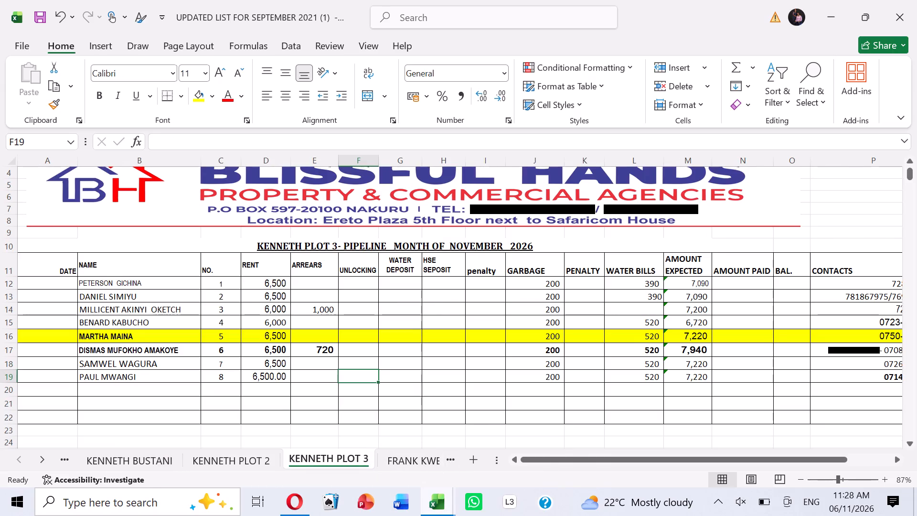
{"action": "left_click", "coordinate": [155, 293]}
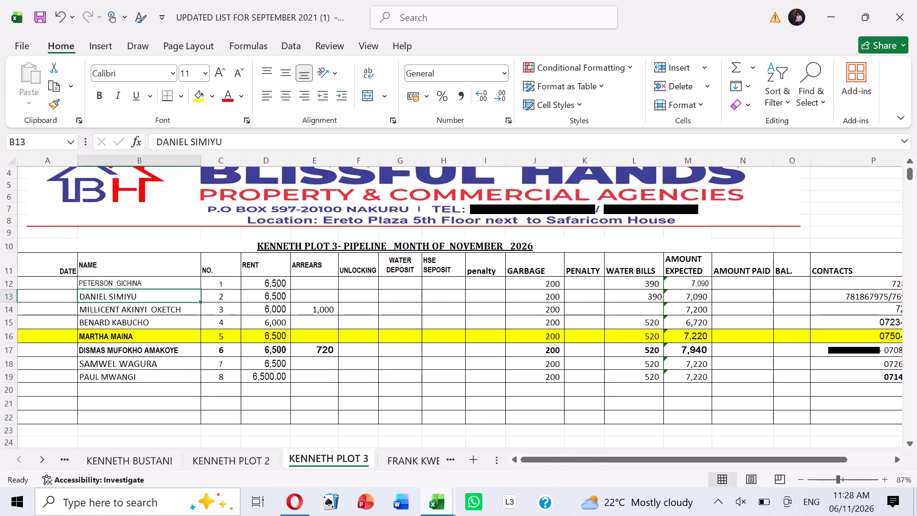
{"action": "left_click", "coordinate": [152, 310]}
{"action": "left_click", "coordinate": [153, 321]}
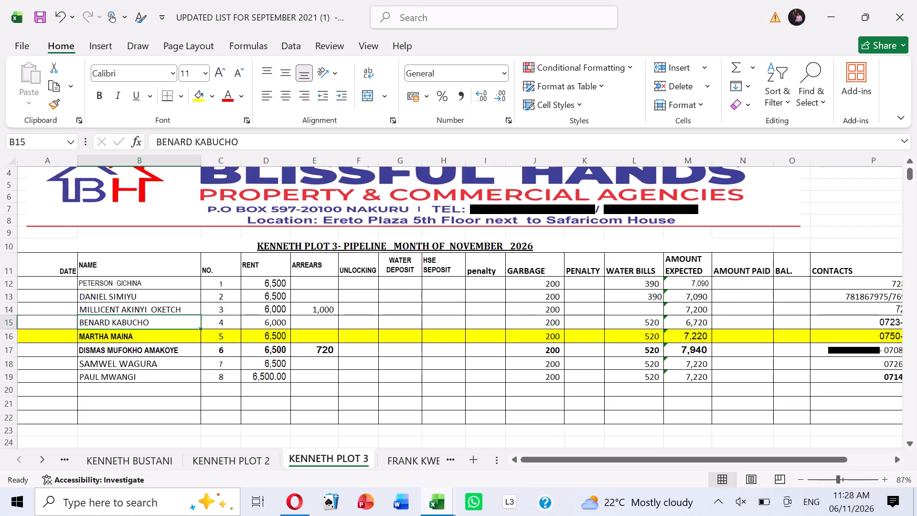
Open the Kweyu November 2026 sheet and check the tenants in houses 2, 4 and 5.
{"action": "left_click", "coordinate": [406, 459]}
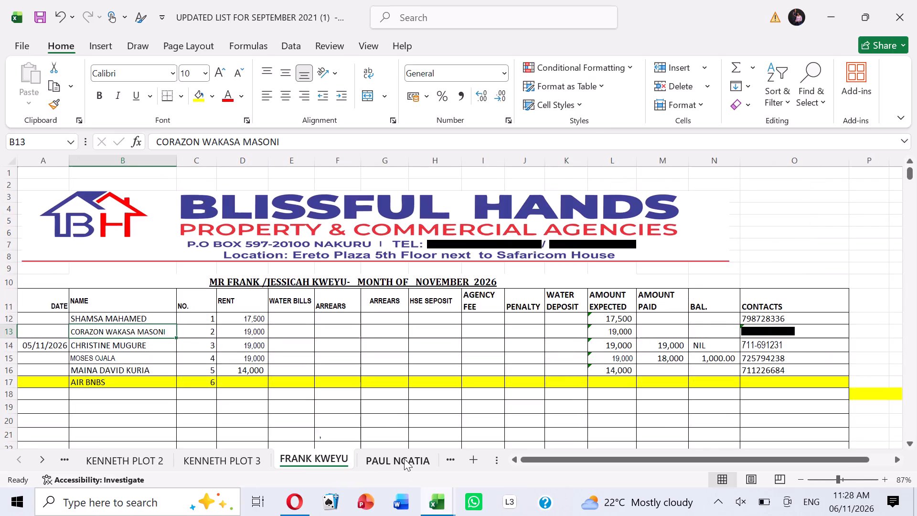
{"action": "left_click", "coordinate": [162, 360]}
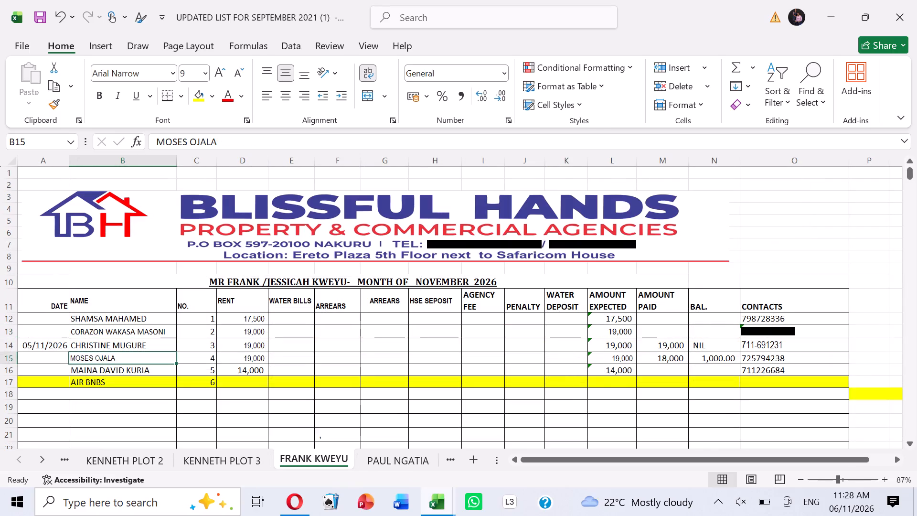
{"action": "left_click", "coordinate": [132, 331]}
{"action": "left_click", "coordinate": [142, 358]}
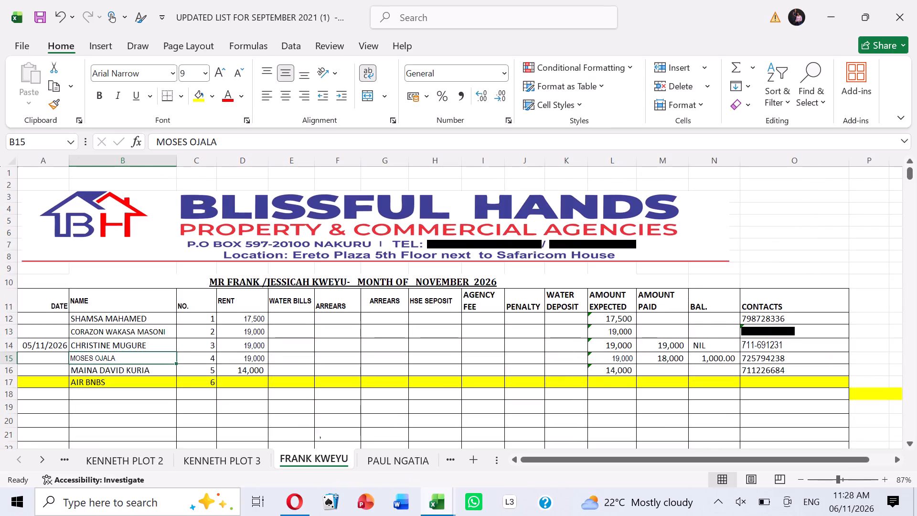
{"action": "left_click", "coordinate": [159, 372]}
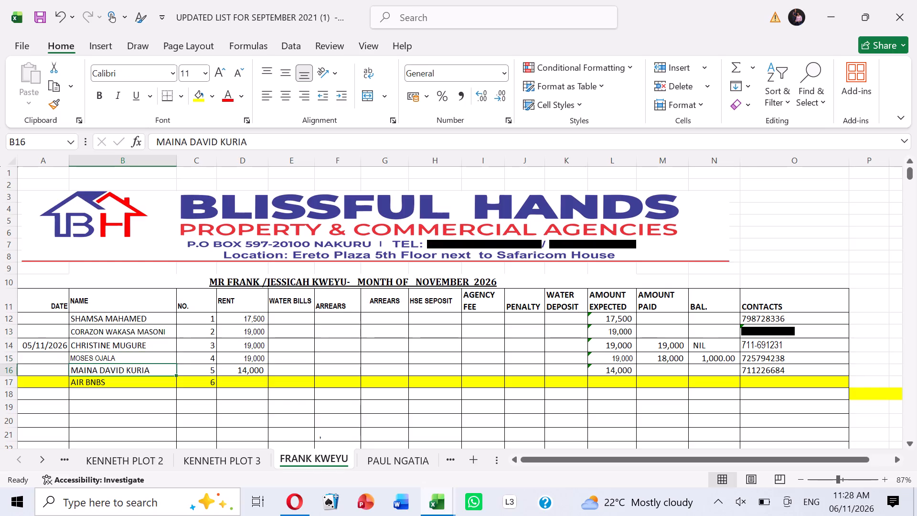
Open the first Ngatia November 2026 sheet, look over its tenant list, and save the workbook.
{"action": "left_click", "coordinate": [378, 458]}
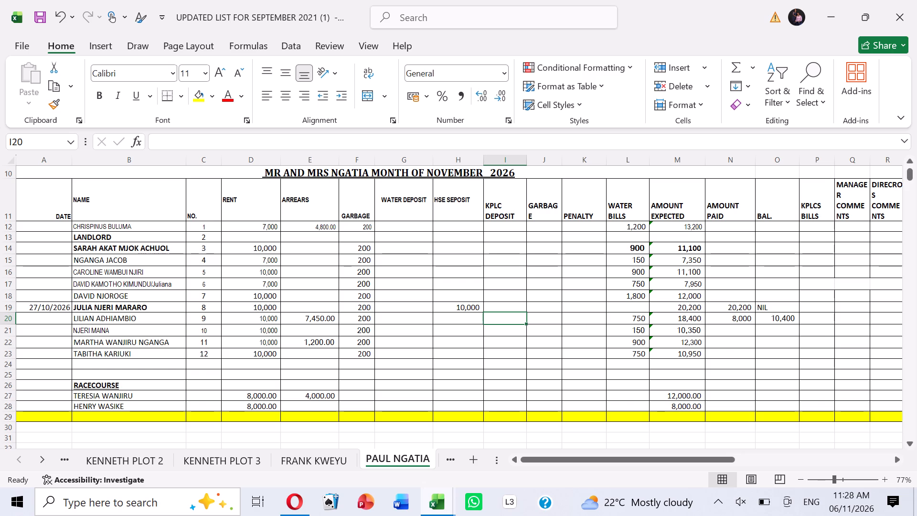
{"action": "left_click", "coordinate": [38, 18]}
{"action": "left_click", "coordinate": [39, 18]}
{"action": "left_click", "coordinate": [37, 14]}
Open the second Ngatia November 2026 sheet and check the tenants in houses 2, 5 and 6.
{"action": "left_click", "coordinate": [443, 460]}
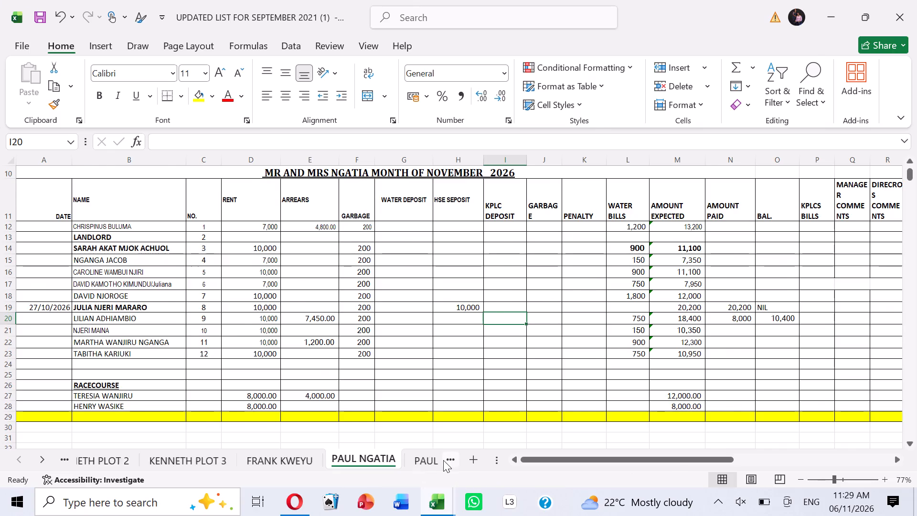
{"action": "left_click", "coordinate": [101, 268]}
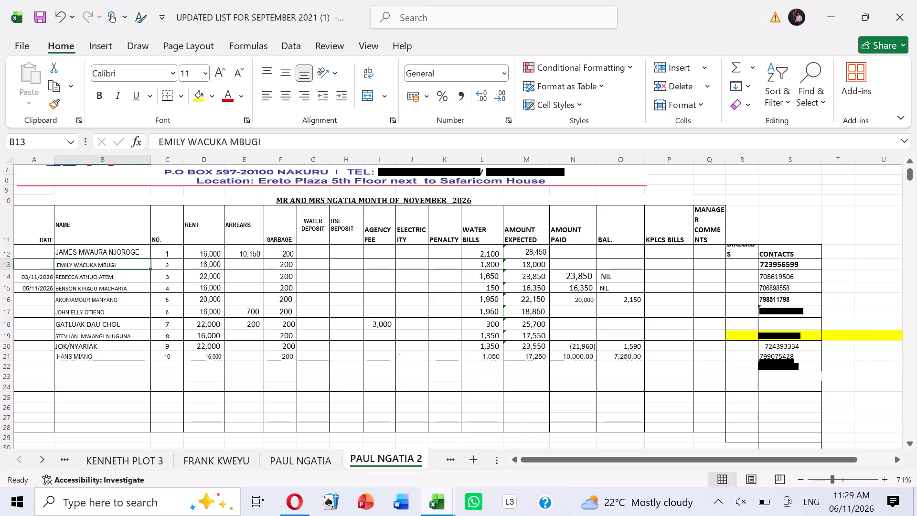
{"action": "left_click", "coordinate": [96, 301]}
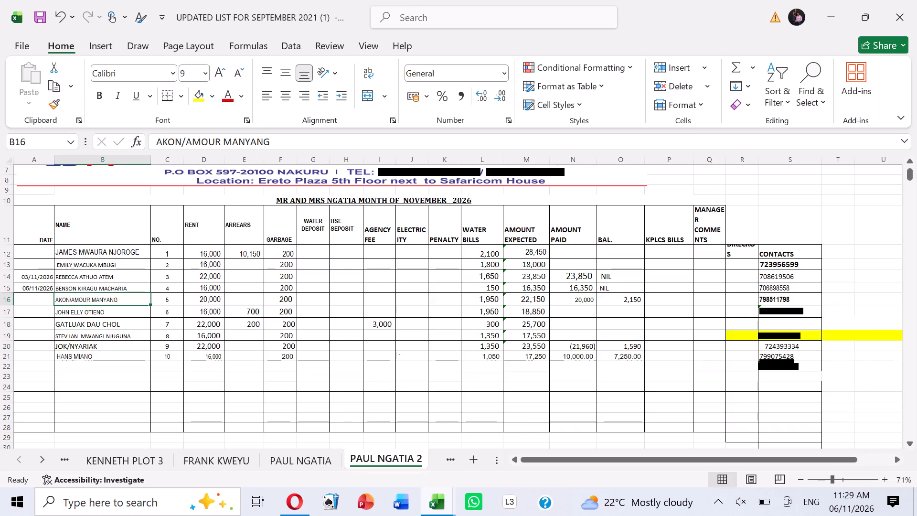
{"action": "left_click", "coordinate": [99, 313]}
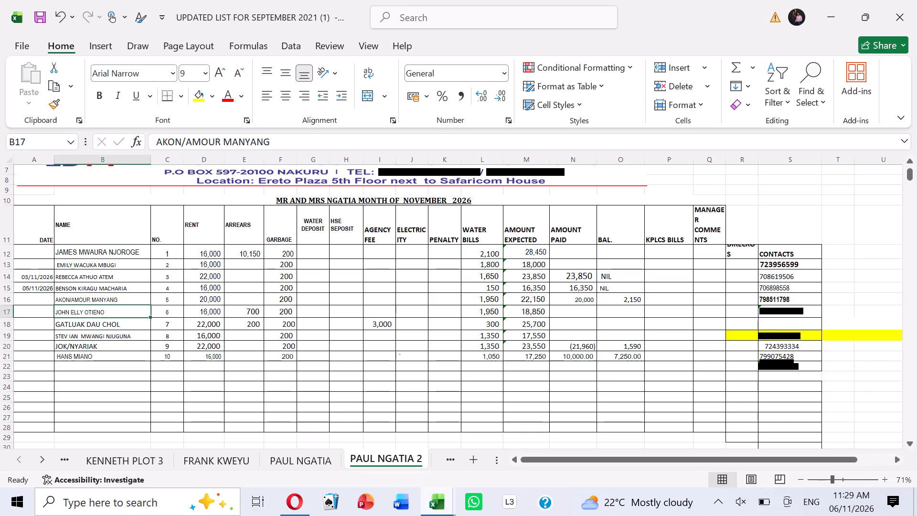
Record the house 7 tenant's payment on the second Ngatia sheet: date 6/11/2026, amount paid 25700, balance NIL.
{"action": "left_click", "coordinate": [86, 324]}
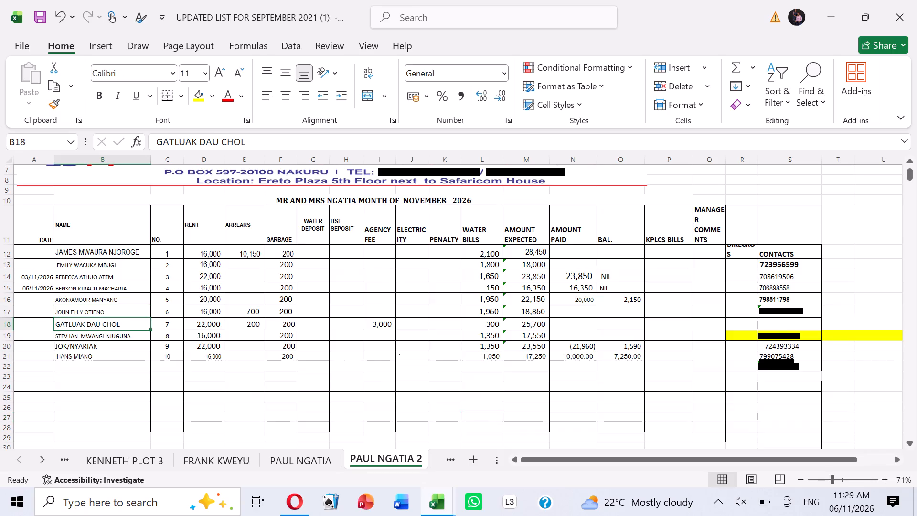
{"action": "left_click", "coordinate": [47, 320]}
{"action": "key", "text": "6"}
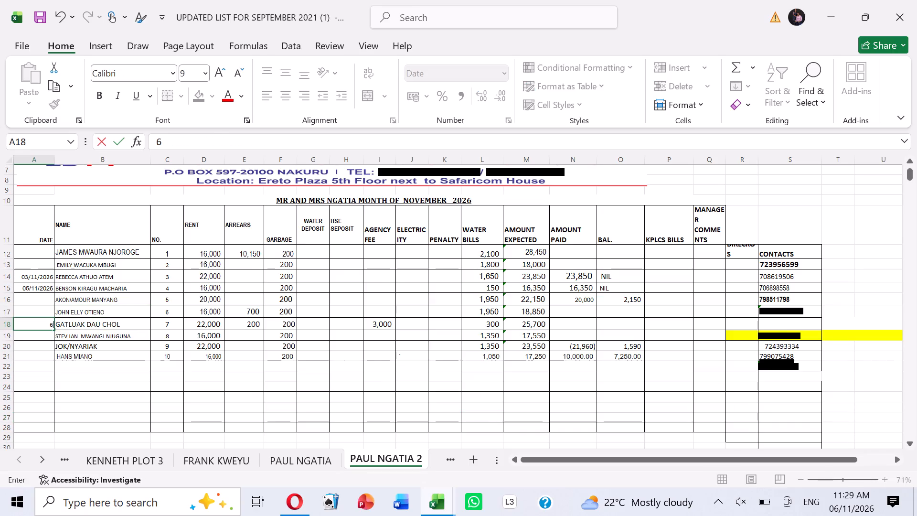
{"action": "key", "text": "slash"}
{"action": "type", "text": "11/"}
{"action": "type", "text": "202"}
{"action": "key", "text": "6"}
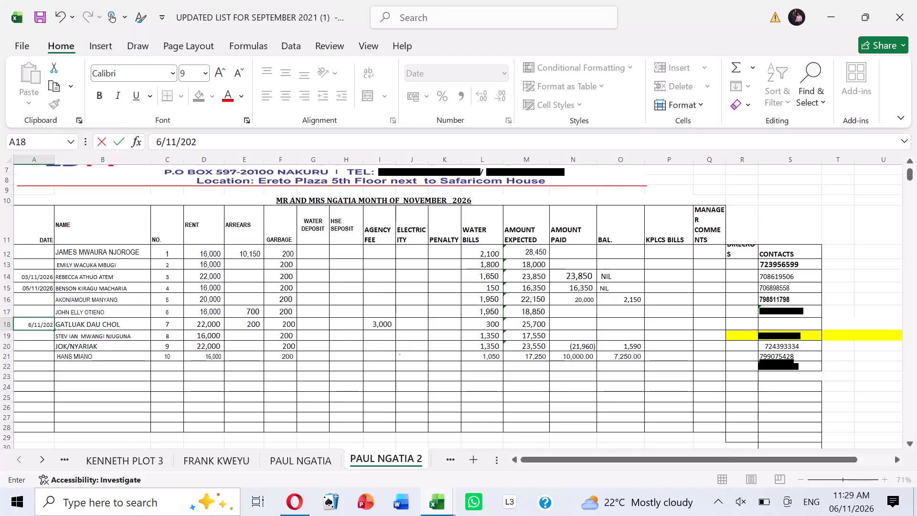
{"action": "key", "text": "Right"}
{"action": "key", "text": "Right"}
{"action": "key", "text": "Right"}
{"action": "key", "text": "Right"}
{"action": "key", "text": "Right"}
{"action": "key", "text": "Right"}
{"action": "key", "text": "Right"}
{"action": "key", "text": "Right"}
{"action": "key", "text": "Right"}
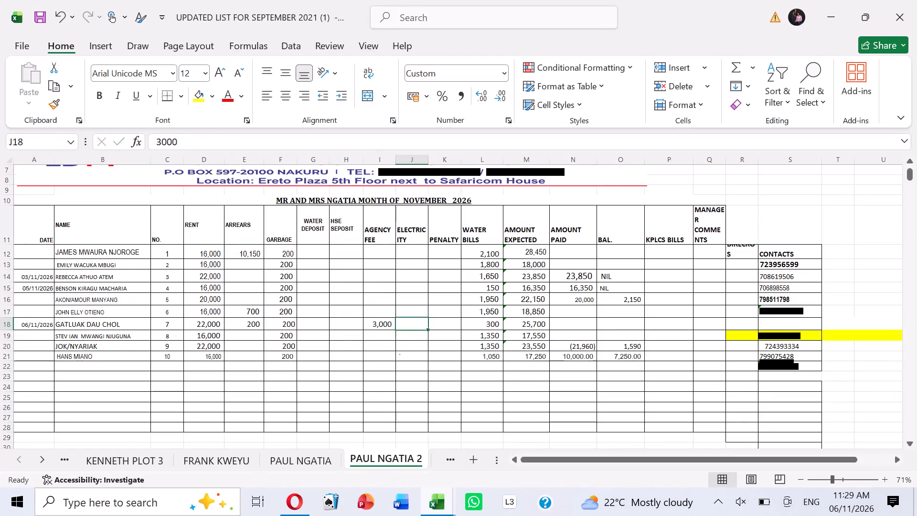
{"action": "key", "text": "Right"}
{"action": "key", "text": "Right"}
{"action": "key", "text": "Right"}
{"action": "key", "text": "Right"}
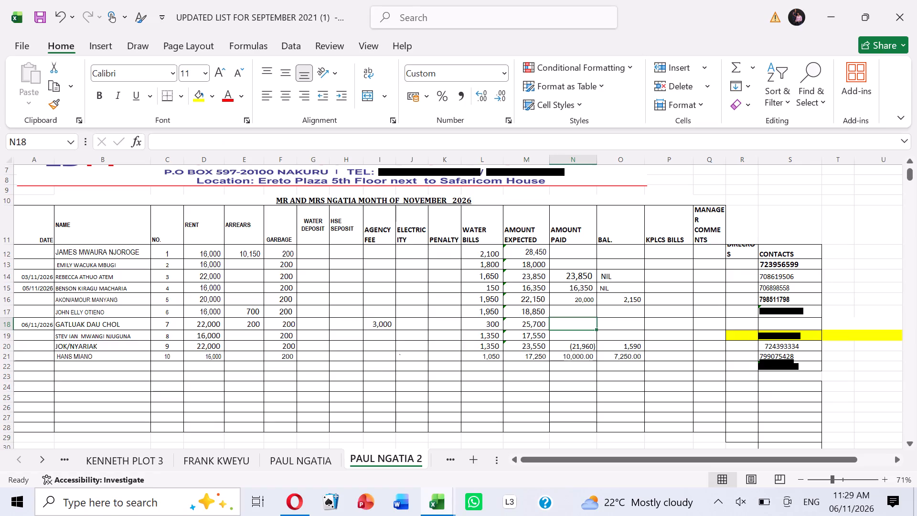
{"action": "type", "text": "25700"}
{"action": "key", "text": "Right"}
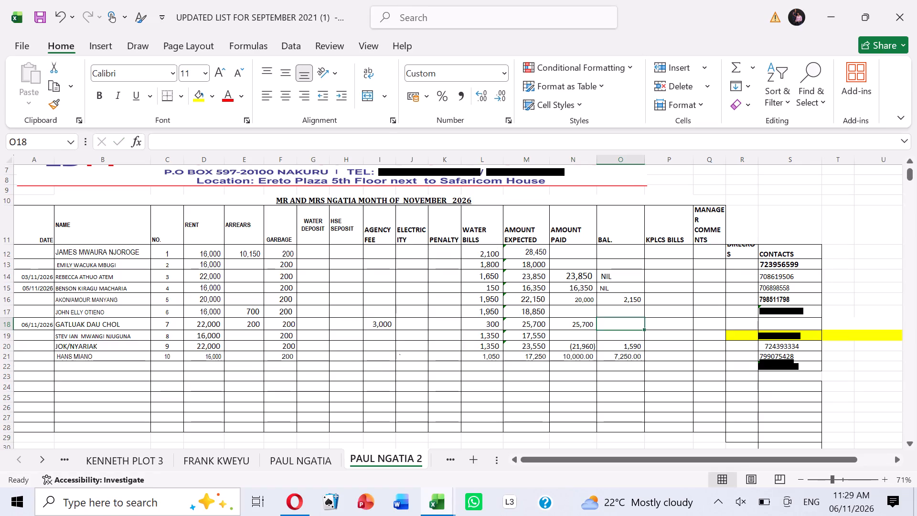
{"action": "type", "text": "NIL"}
{"action": "key", "text": "Right"}
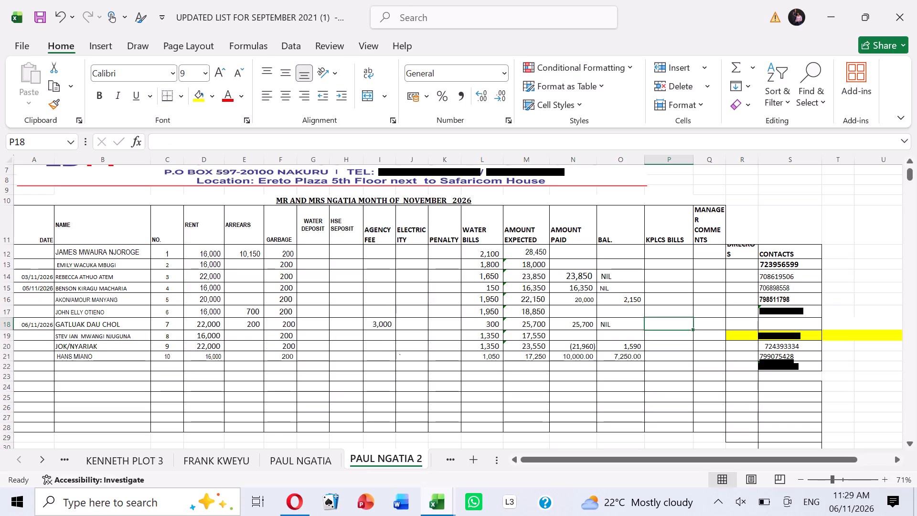
Enter 44700 as the house 7 tenant's KPLCS BILLS value on the second Ngatia sheet.
{"action": "type", "text": "44"}
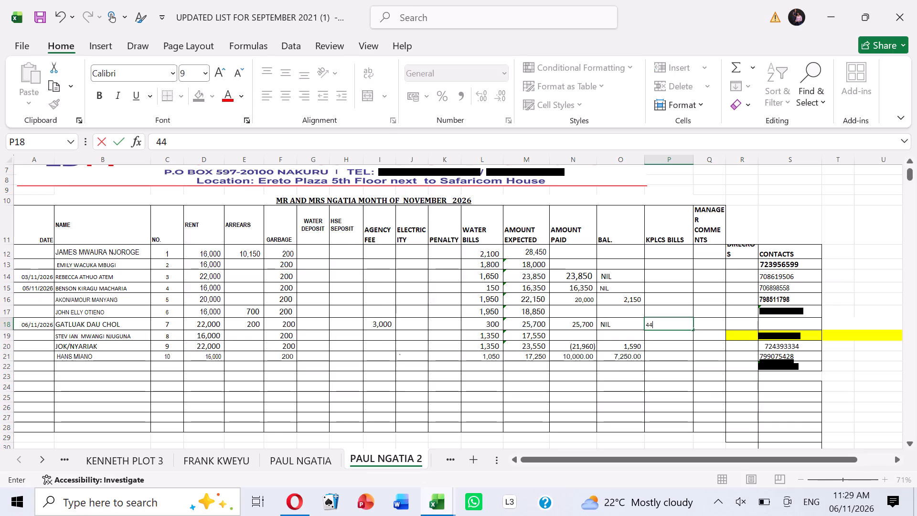
{"action": "type", "text": "700"}
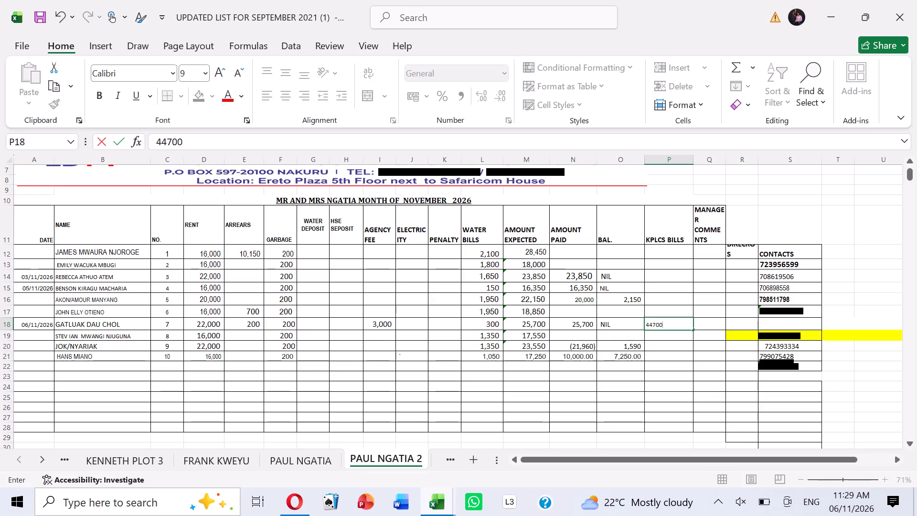
{"action": "left_click_drag", "start_coordinate": [704, 363], "coordinate": [699, 365]}
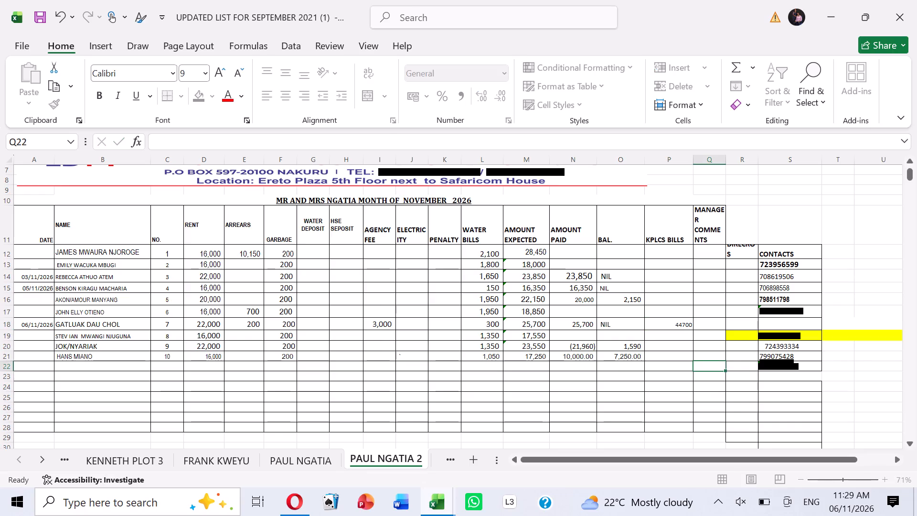
Enlarge the house 7 KPLCS BILLS entry to font size 16.
{"action": "left_click", "coordinate": [676, 330]}
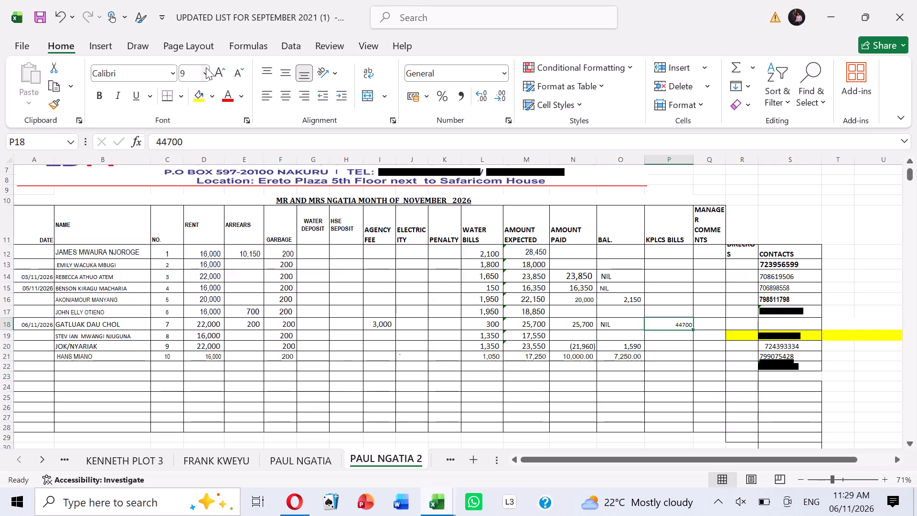
{"action": "left_click", "coordinate": [206, 67]}
{"action": "left_click", "coordinate": [189, 130]}
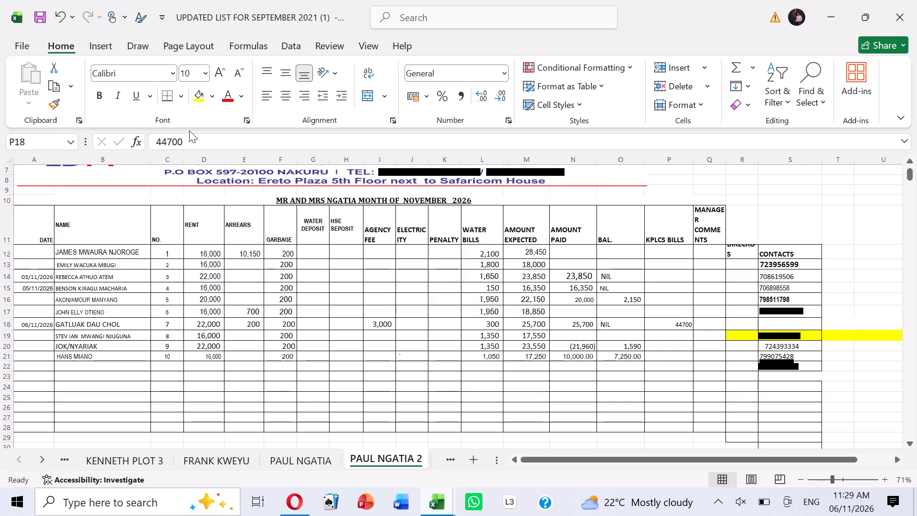
{"action": "left_click", "coordinate": [203, 78]}
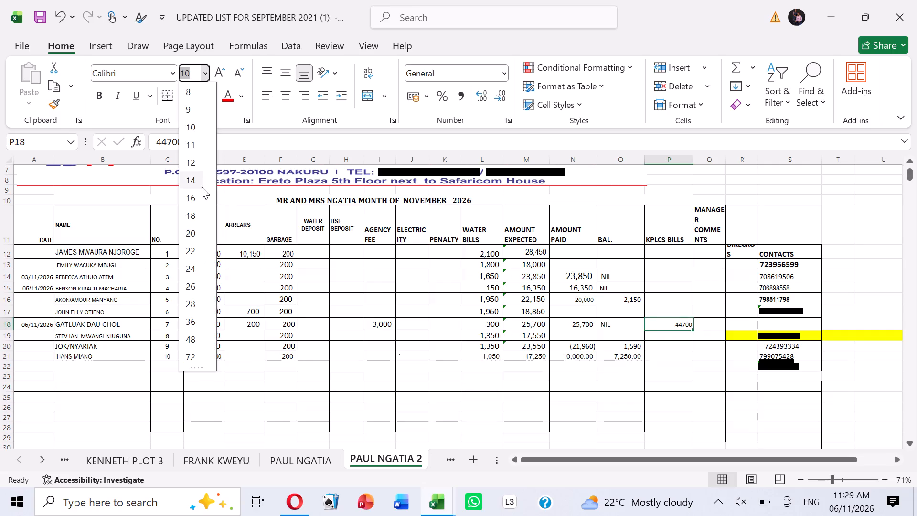
{"action": "left_click", "coordinate": [197, 193]}
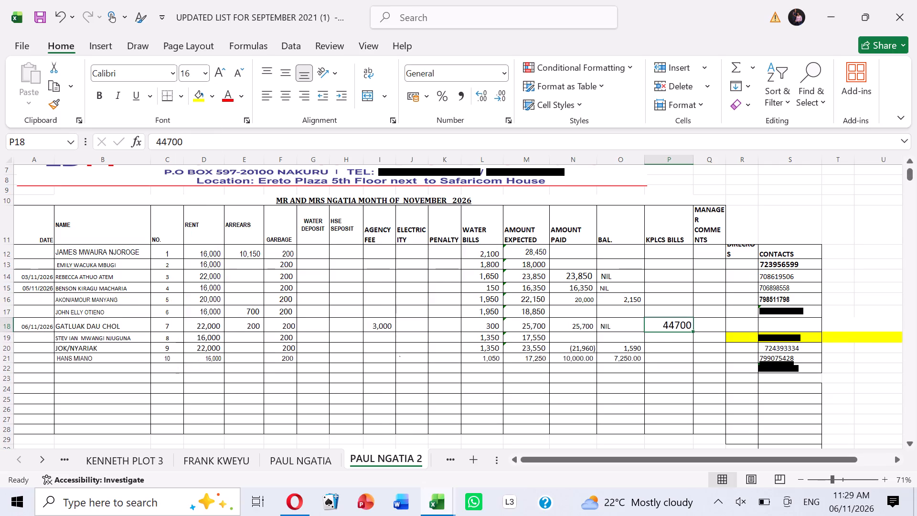
Save the workbook with the updated house 7 entries on the second Ngatia sheet.
{"action": "left_click", "coordinate": [375, 381]}
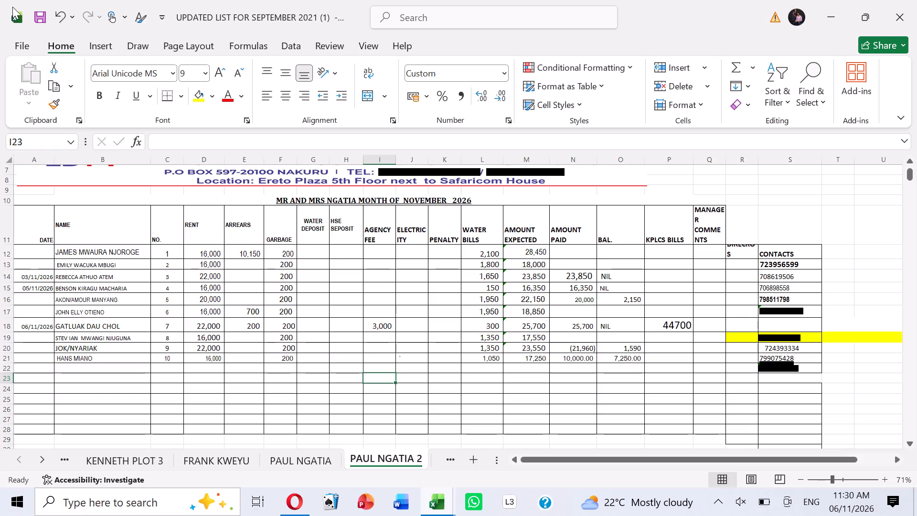
{"action": "left_click", "coordinate": [38, 18]}
{"action": "left_click", "coordinate": [38, 19]}
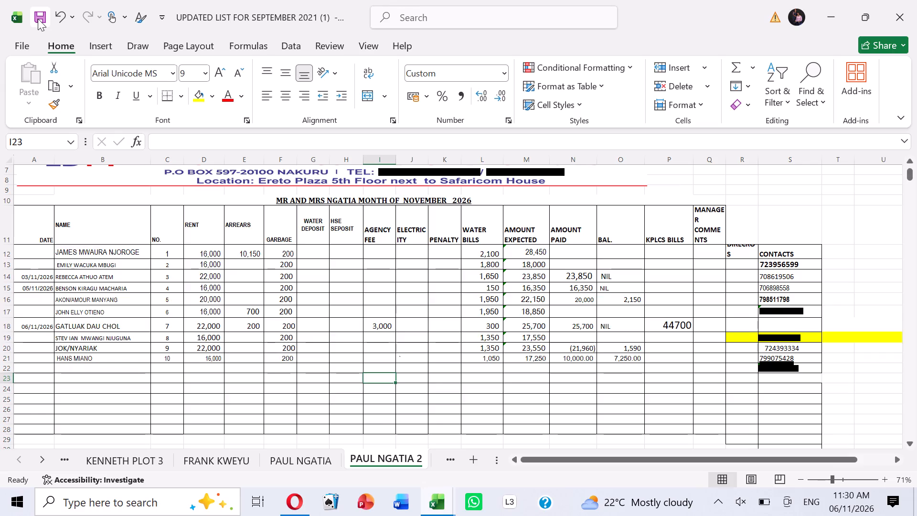
{"action": "left_click", "coordinate": [38, 12]}
{"action": "left_click", "coordinate": [340, 394]}
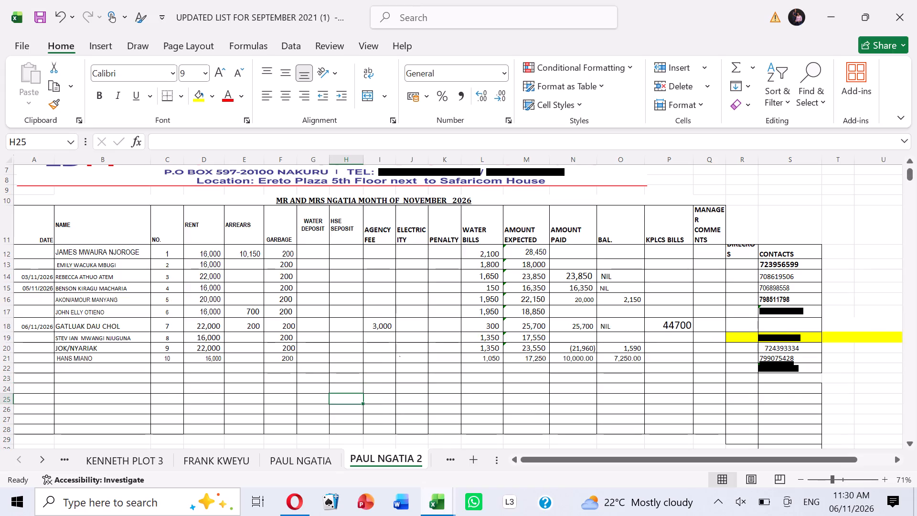
{"action": "left_click", "coordinate": [107, 266]}
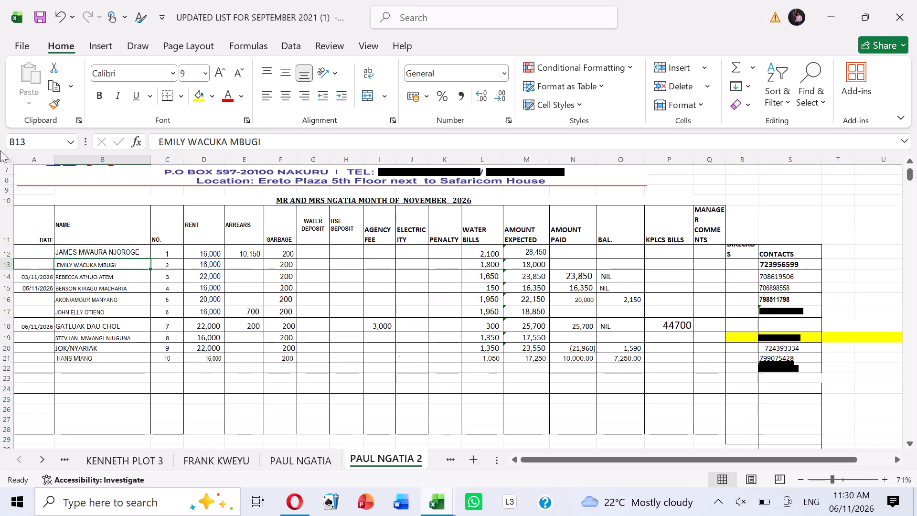
{"action": "left_click", "coordinate": [38, 17]}
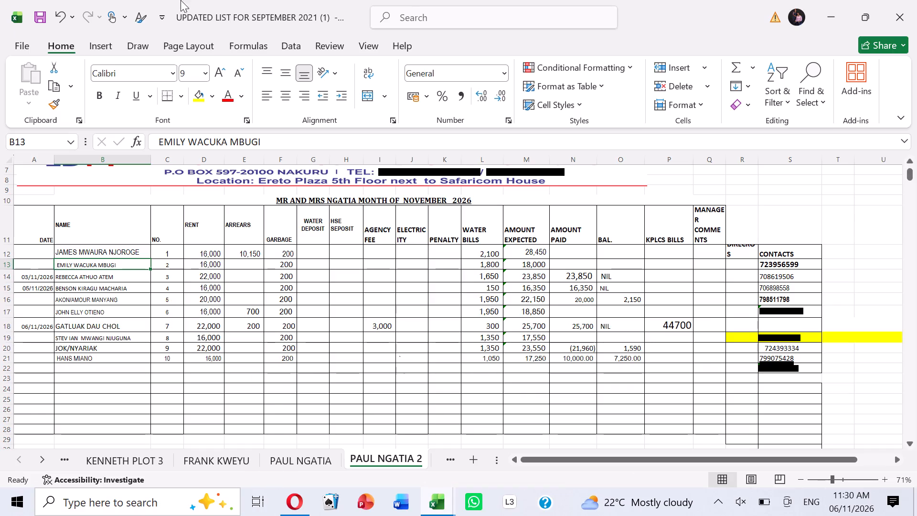
{"action": "left_click", "coordinate": [37, 11]}
{"action": "left_click", "coordinate": [37, 17]}
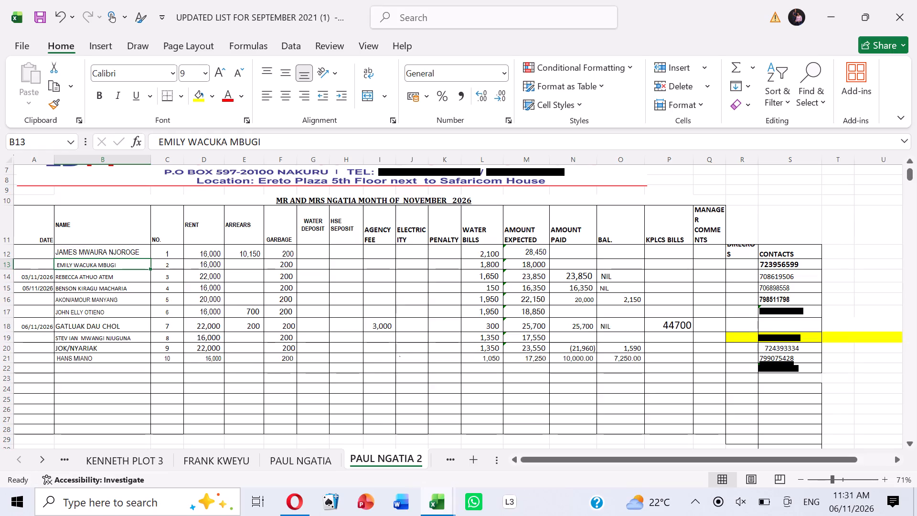
{"action": "left_click", "coordinate": [437, 458]}
{"action": "left_click", "coordinate": [308, 460]}
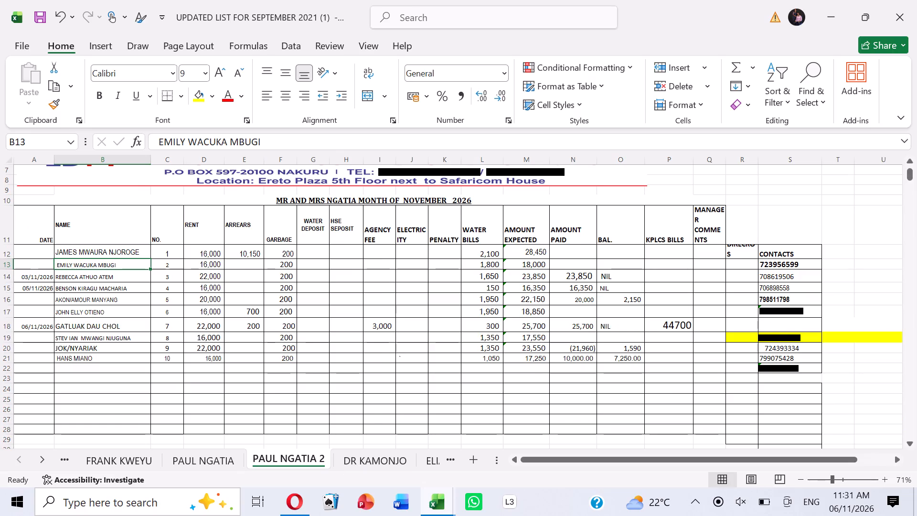
{"action": "left_click", "coordinate": [420, 428]}
{"action": "left_click", "coordinate": [400, 457]}
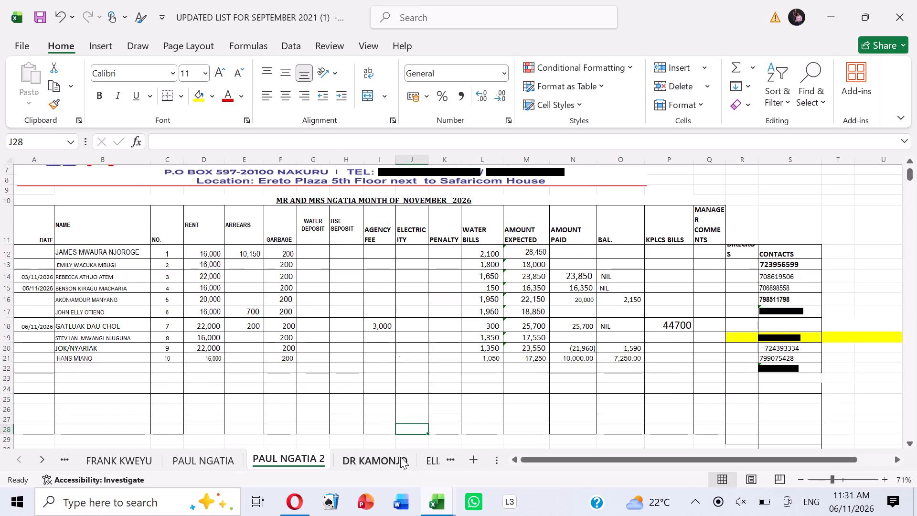
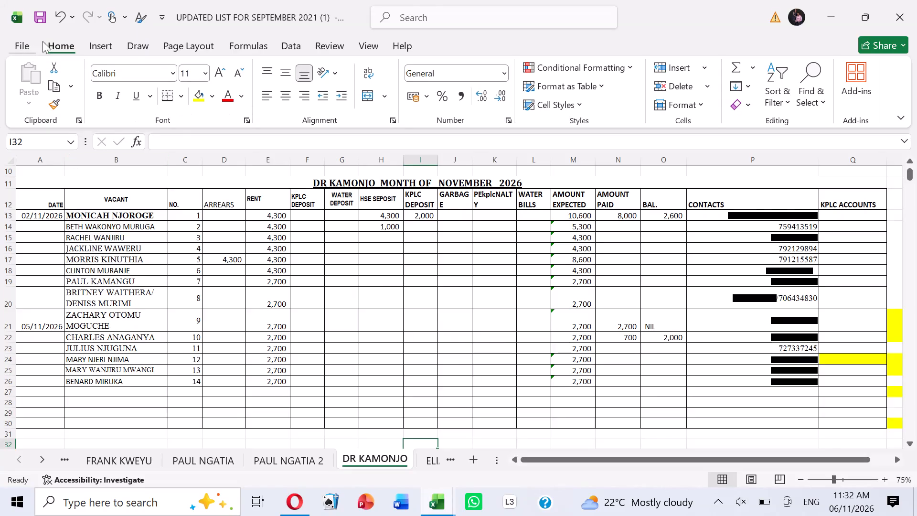
Save the workbook while on the Dr Kamonjo sheet.
{"action": "left_click", "coordinate": [41, 14]}
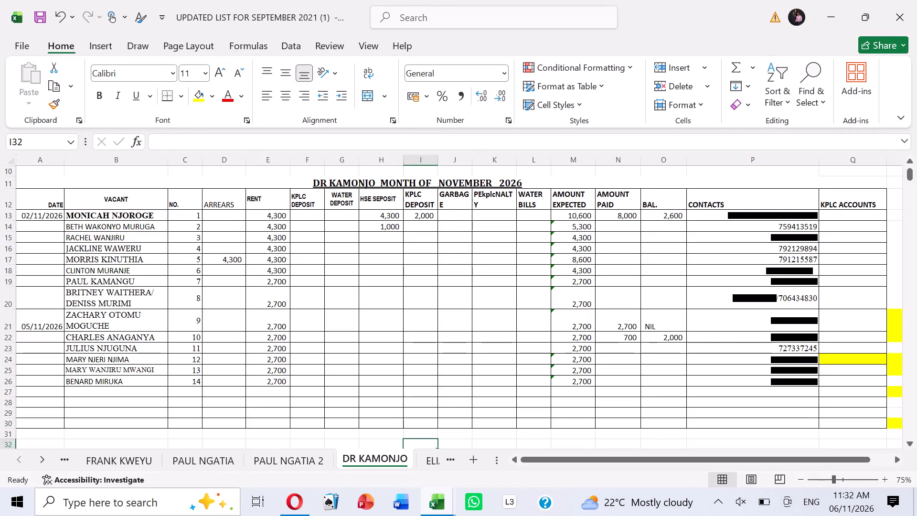
{"action": "left_click", "coordinate": [36, 9]}
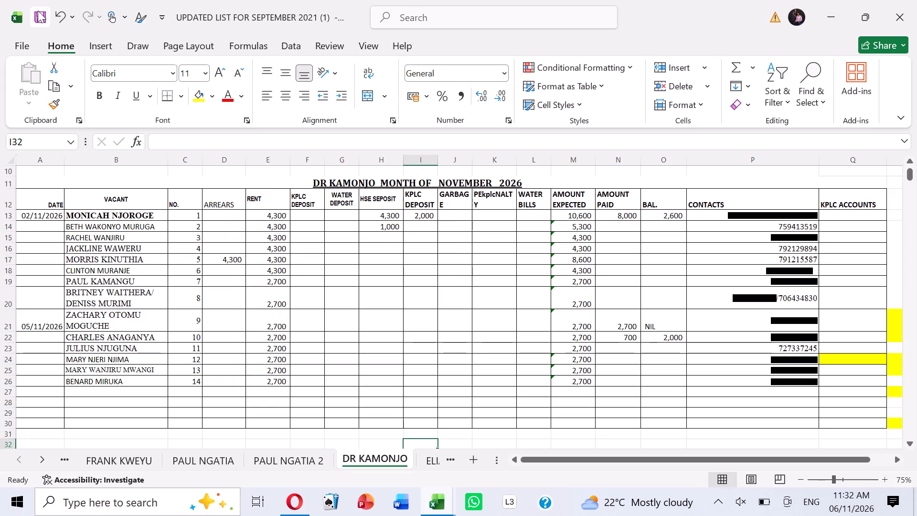
{"action": "left_click", "coordinate": [41, 17]}
{"action": "left_click", "coordinate": [36, 16]}
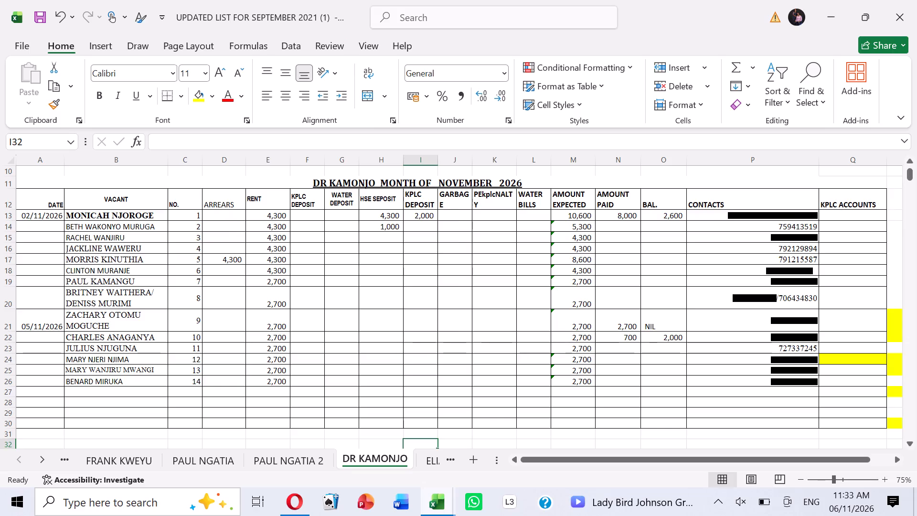
{"action": "left_click", "coordinate": [42, 12]}
{"action": "left_click", "coordinate": [426, 464]}
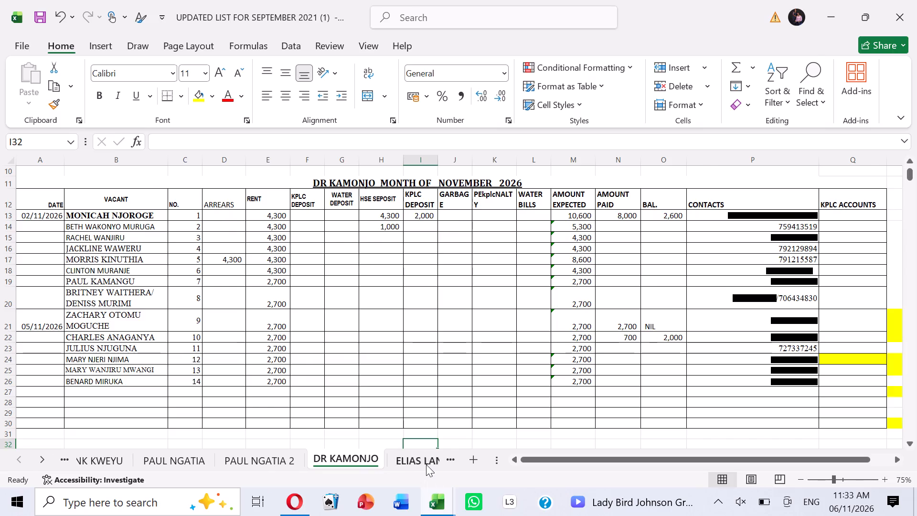
{"action": "left_click", "coordinate": [426, 462]}
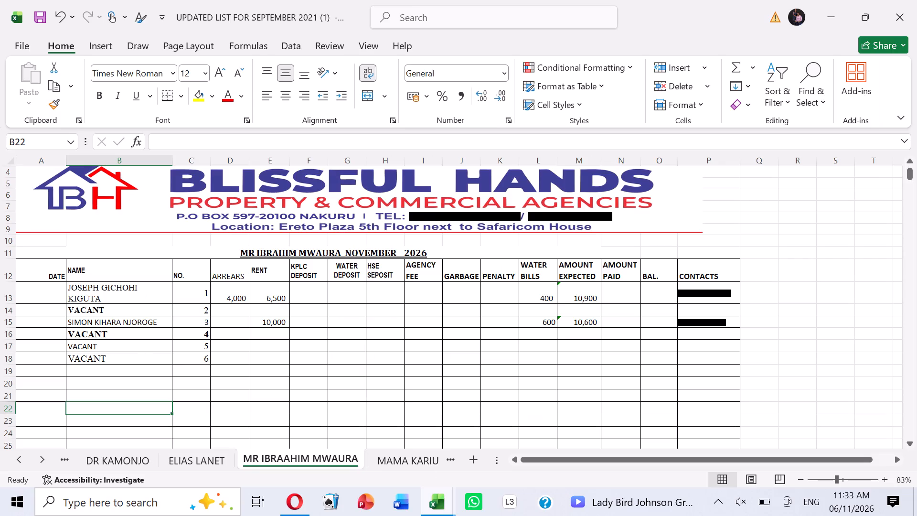
{"action": "left_click", "coordinate": [40, 16]}
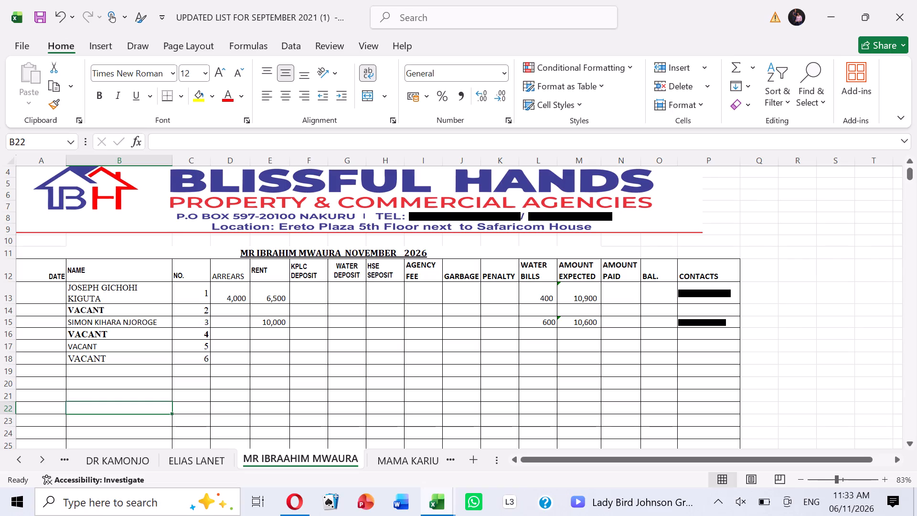
{"action": "left_click", "coordinate": [616, 324]}
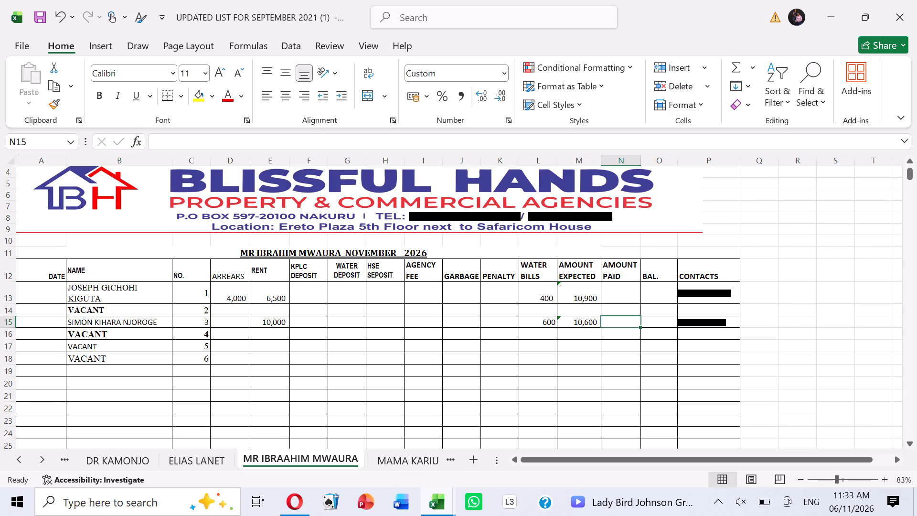
{"action": "type", "text": "10"}
{"action": "type", "text": "60"}
{"action": "key", "text": "0"}
{"action": "left_click", "coordinate": [659, 324]}
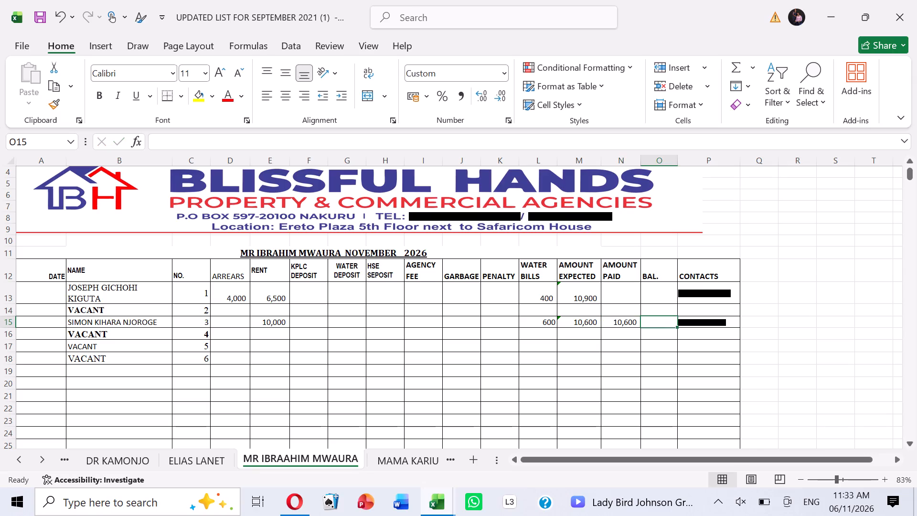
{"action": "type", "text": "NNI"}
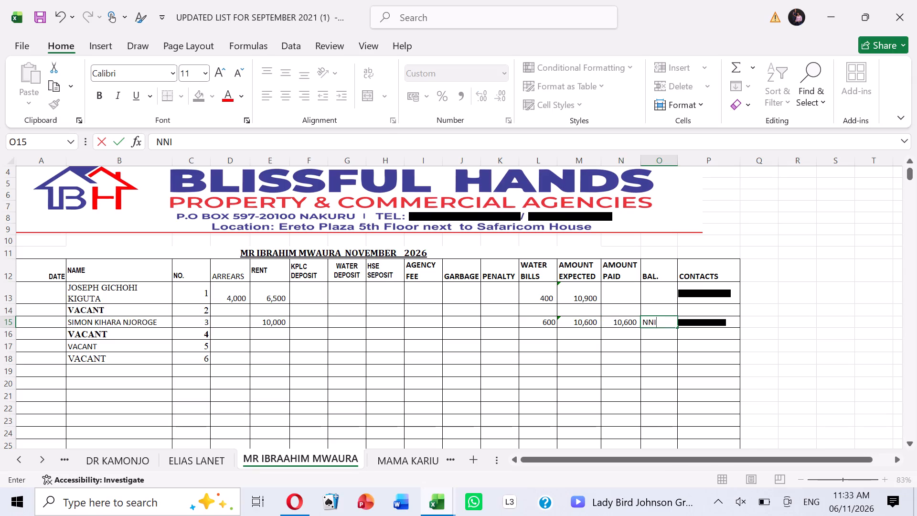
{"action": "key", "text": "BackSpace"}
{"action": "key", "text": "BackSpace"}
{"action": "type", "text": "IL"}
Enter 5/11/2026 as the house 3 tenant's payment date.
{"action": "left_click", "coordinate": [52, 320]}
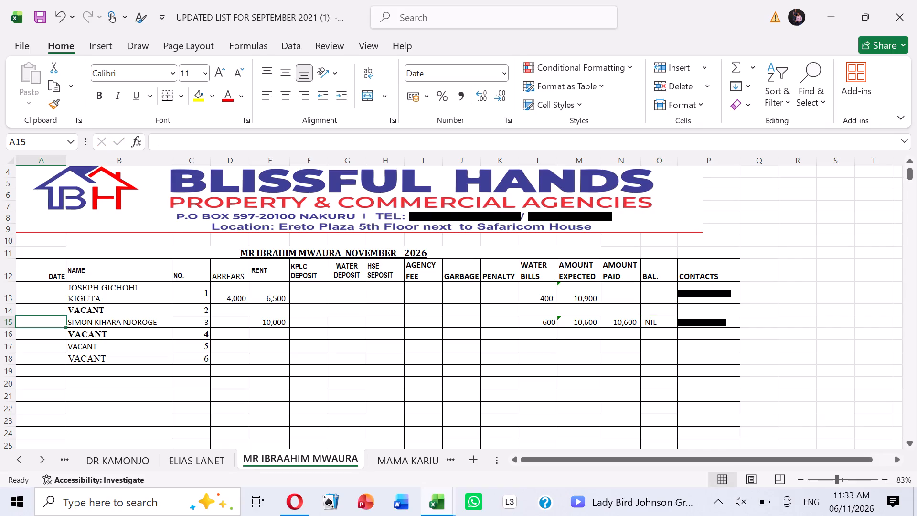
{"action": "type", "text": "5/"}
{"action": "type", "text": "11/"}
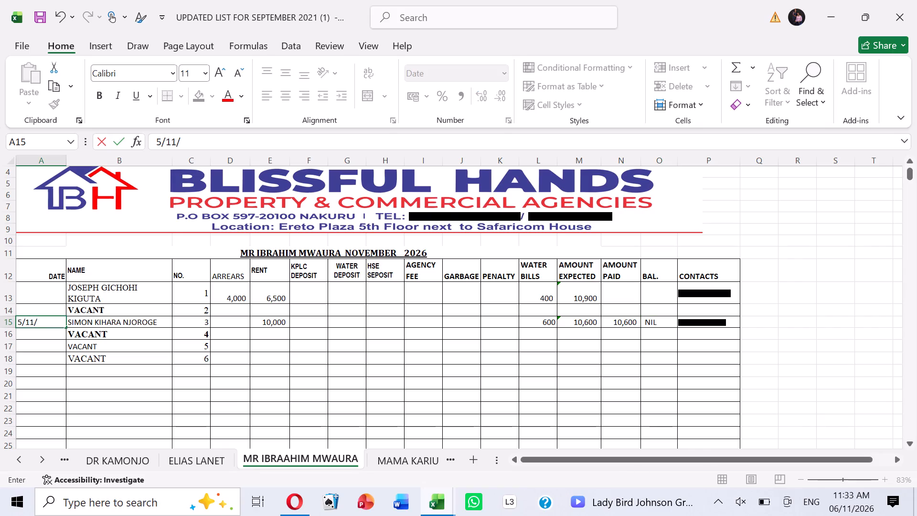
{"action": "type", "text": "20"}
{"action": "type", "text": "26"}
{"action": "left_click", "coordinate": [238, 375]}
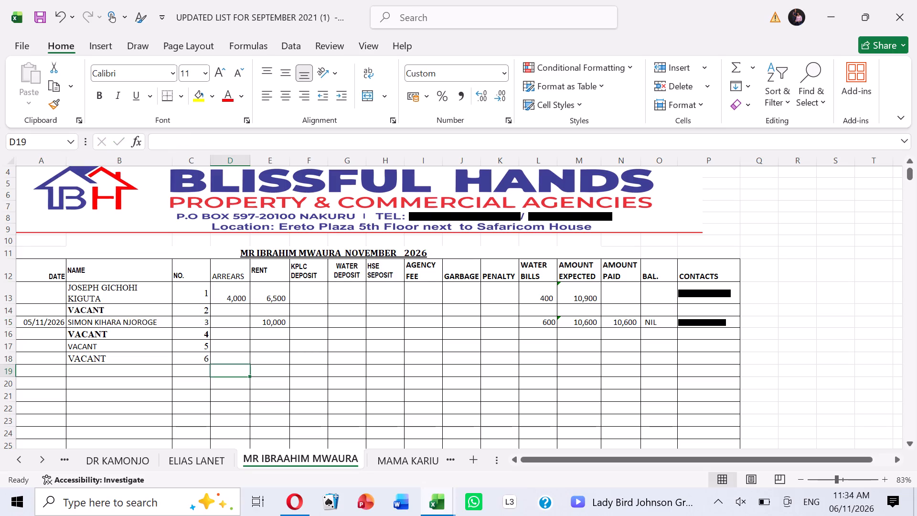
{"action": "left_click", "coordinate": [349, 372]}
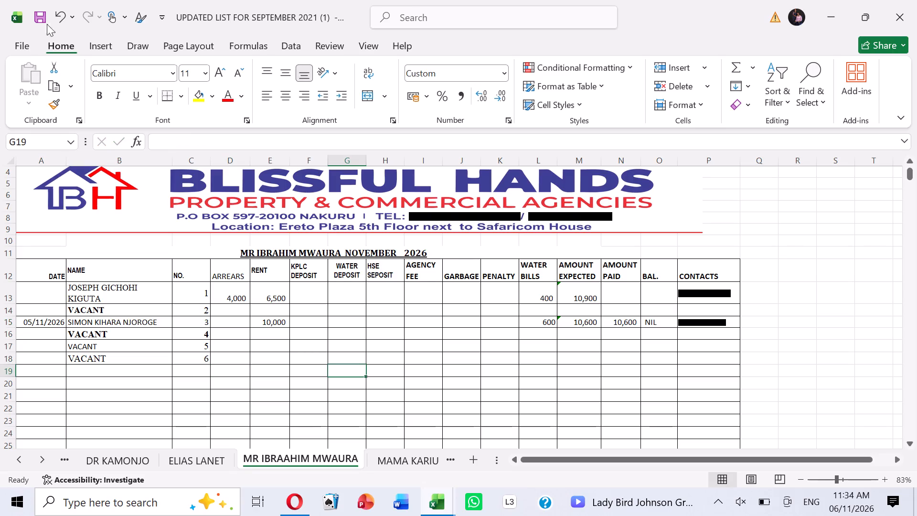
{"action": "left_click", "coordinate": [36, 12]}
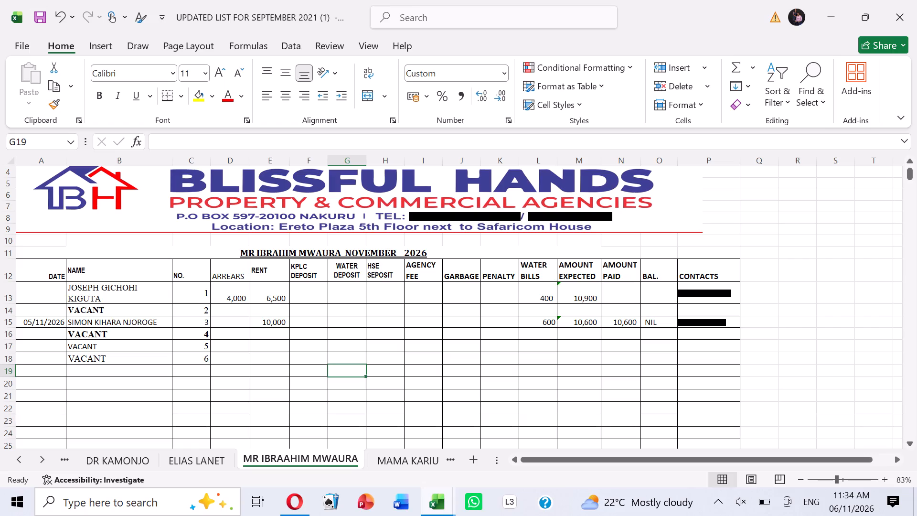
{"action": "left_click", "coordinate": [361, 349]}
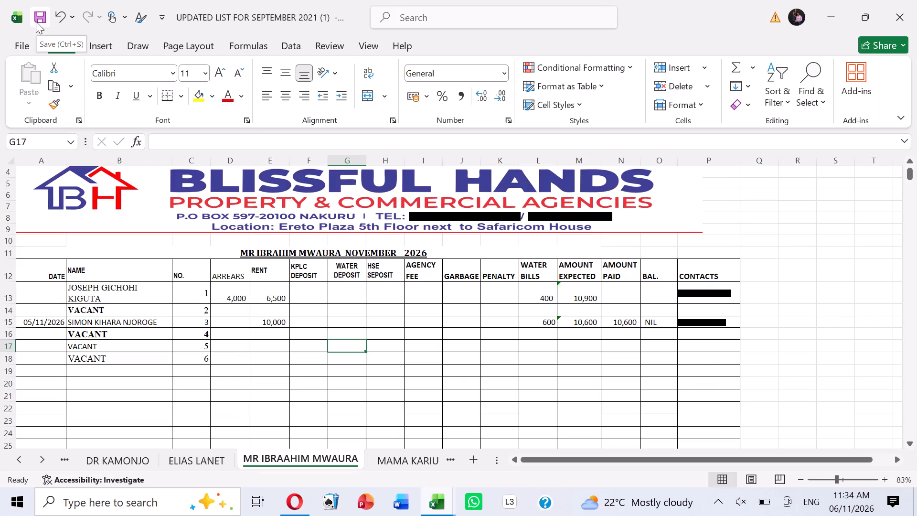
{"action": "left_click", "coordinate": [42, 15]}
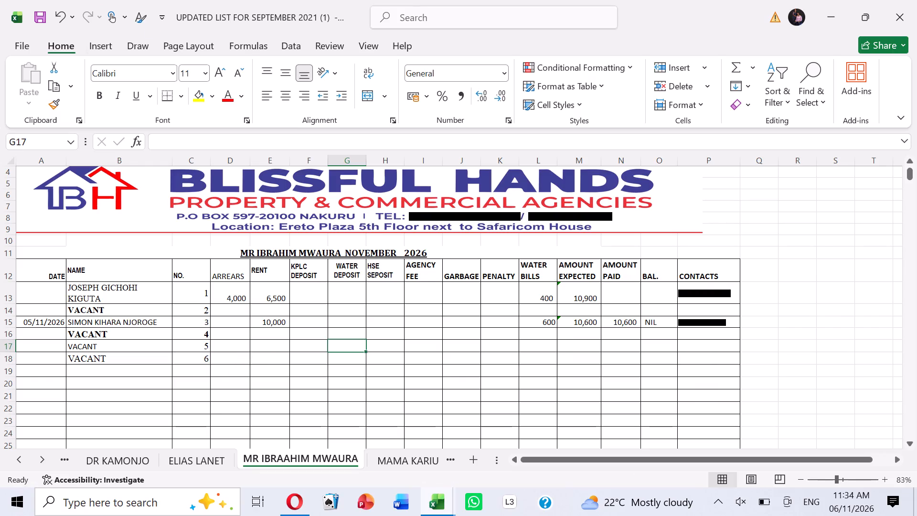
{"action": "left_click", "coordinate": [381, 388]}
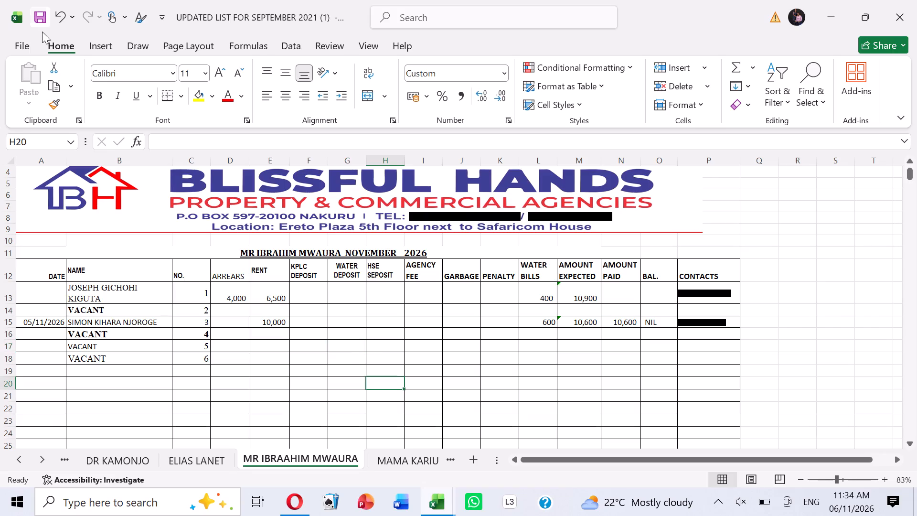
{"action": "left_click", "coordinate": [39, 17]}
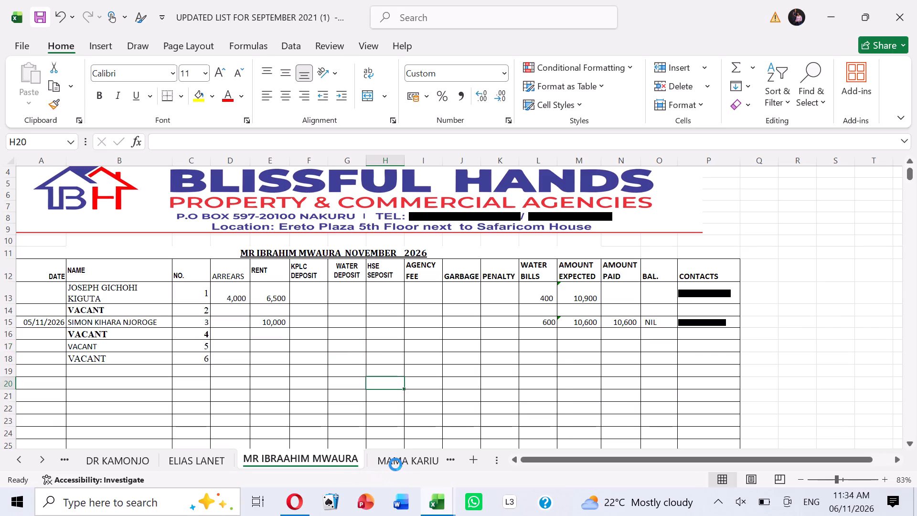
{"action": "left_click", "coordinate": [395, 464]}
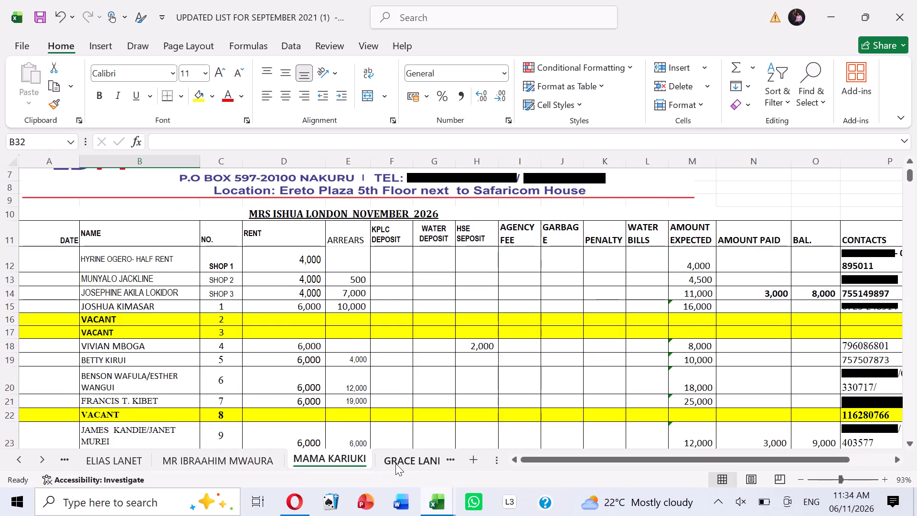
{"action": "left_click", "coordinate": [395, 463]}
{"action": "left_click", "coordinate": [287, 458]}
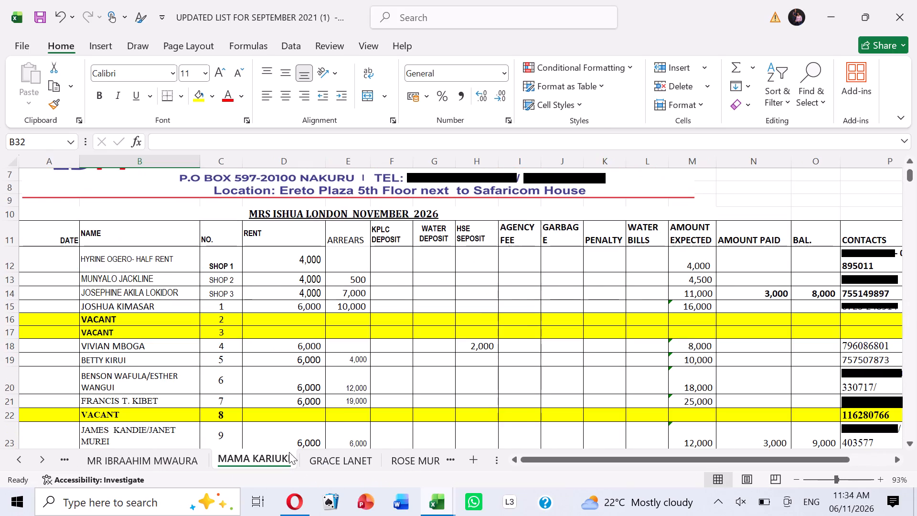
{"action": "scroll", "coordinate": [156, 295], "scroll_direction": "down", "scroll_amount": 1}
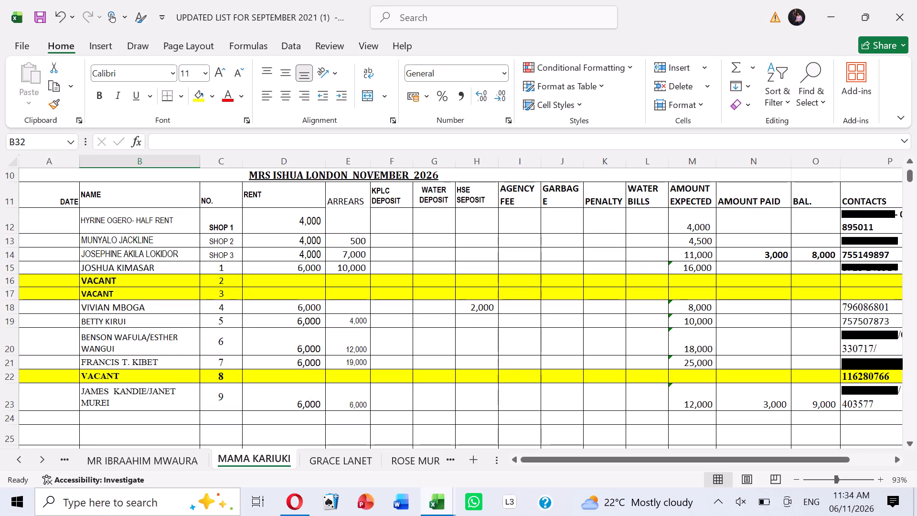
{"action": "scroll", "coordinate": [200, 301], "scroll_direction": "down", "scroll_amount": 4}
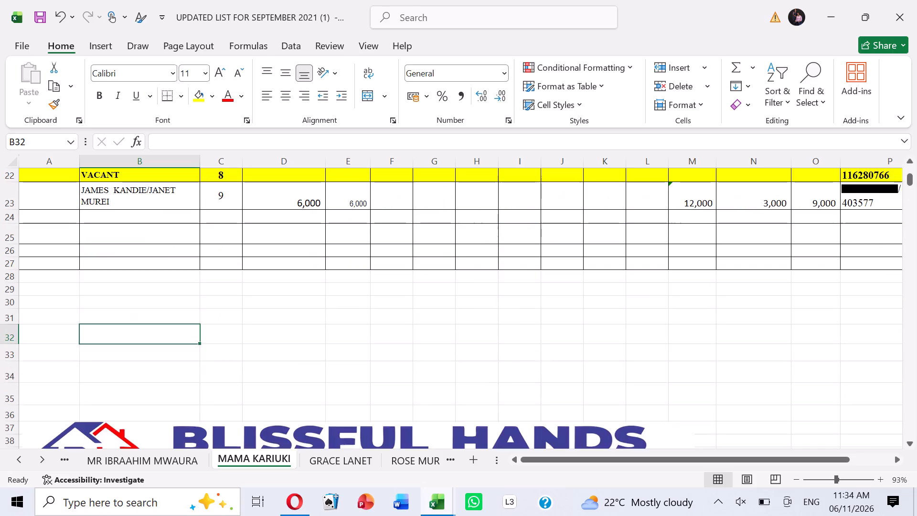
{"action": "scroll", "coordinate": [200, 301], "scroll_direction": "down", "scroll_amount": 8}
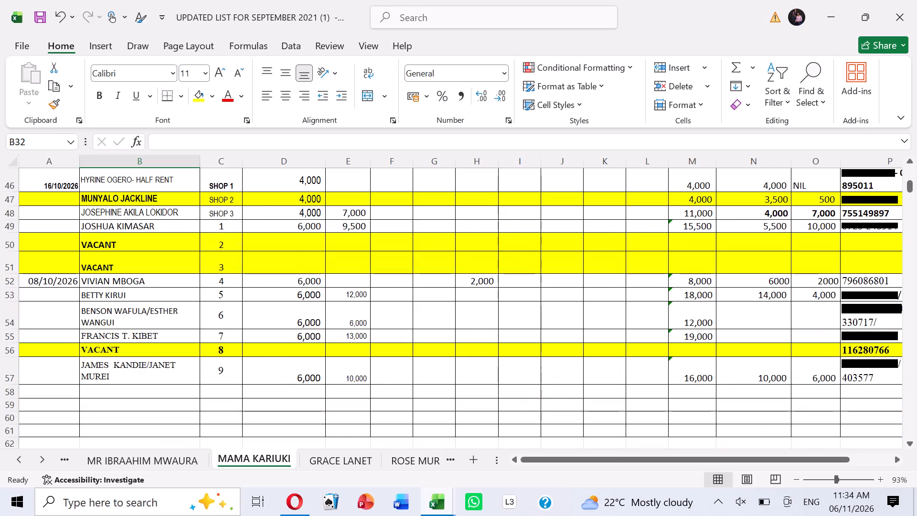
{"action": "scroll", "coordinate": [205, 312], "scroll_direction": "down", "scroll_amount": 3}
{"action": "scroll", "coordinate": [205, 312], "scroll_direction": "up", "scroll_amount": 1}
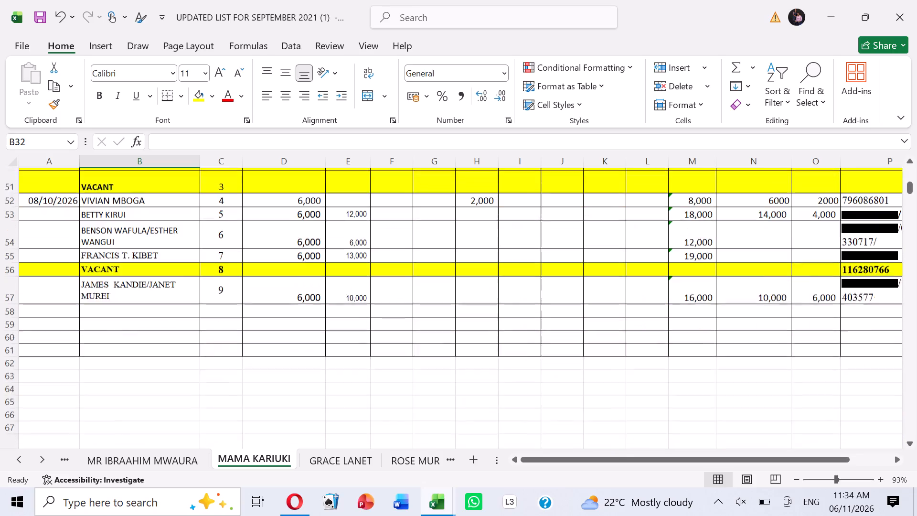
{"action": "scroll", "coordinate": [253, 349], "scroll_direction": "up", "scroll_amount": 20}
{"action": "scroll", "coordinate": [253, 349], "scroll_direction": "up", "scroll_amount": 11}
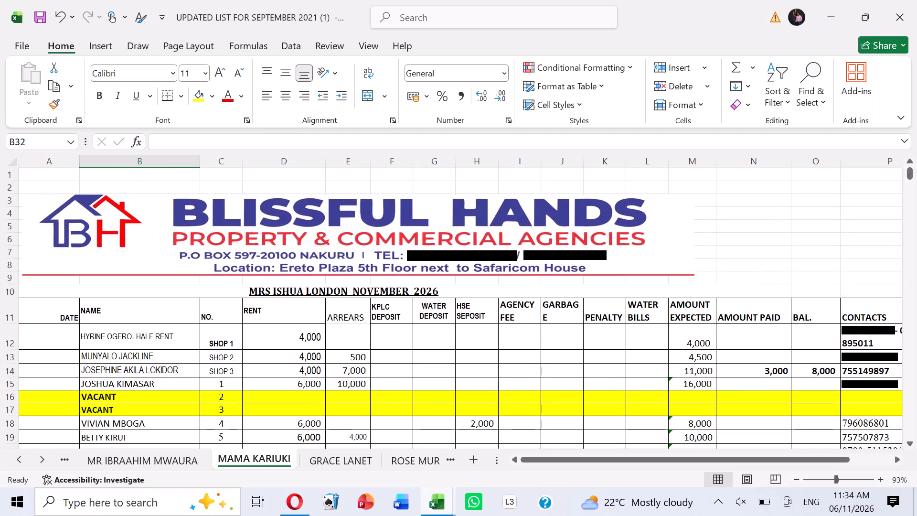
{"action": "double_click", "coordinate": [16, 458]}
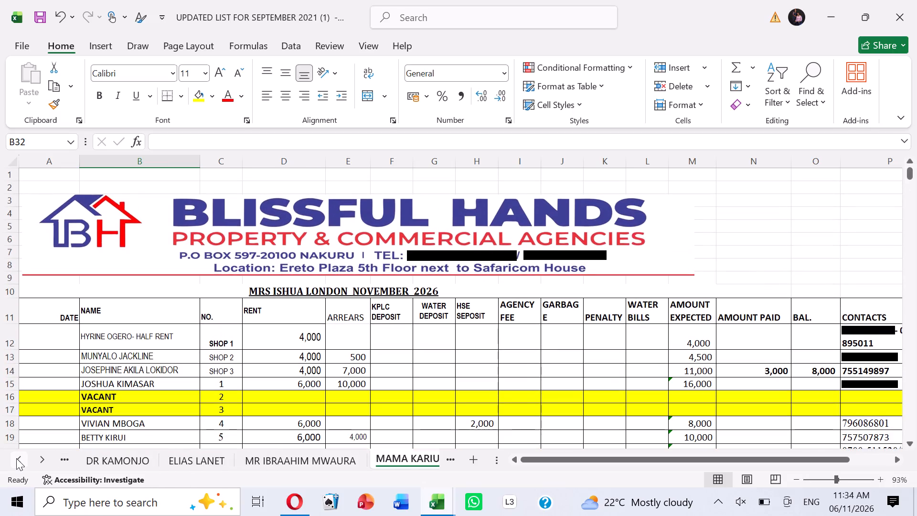
{"action": "double_click", "coordinate": [16, 458]}
{"action": "left_click", "coordinate": [126, 454]}
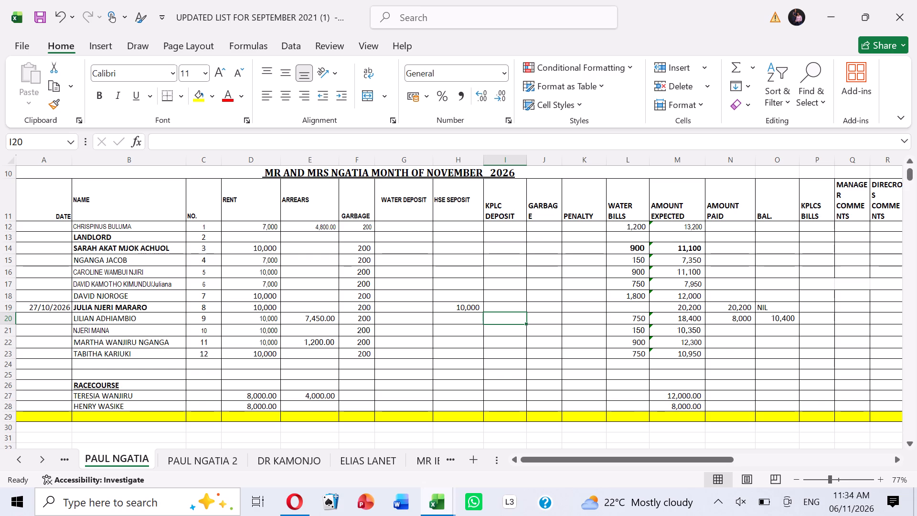
{"action": "left_click", "coordinate": [58, 321]}
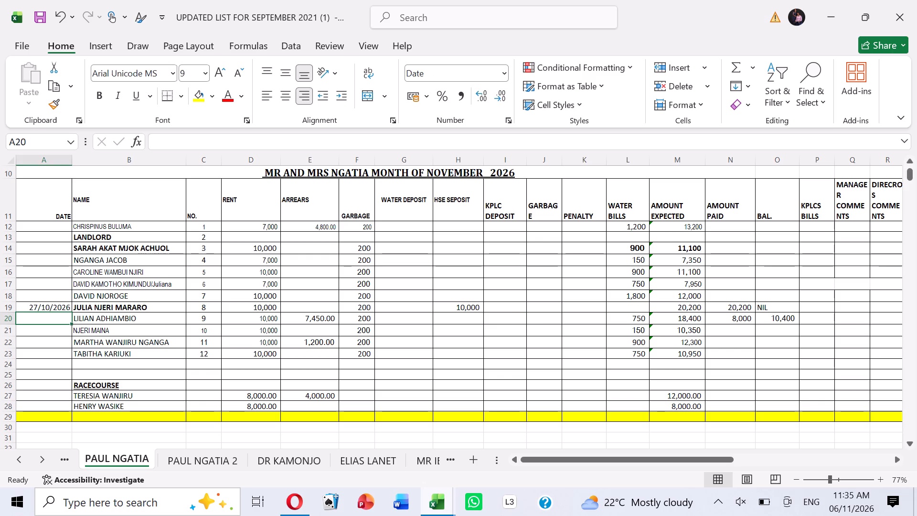
{"action": "type", "text": "6/"}
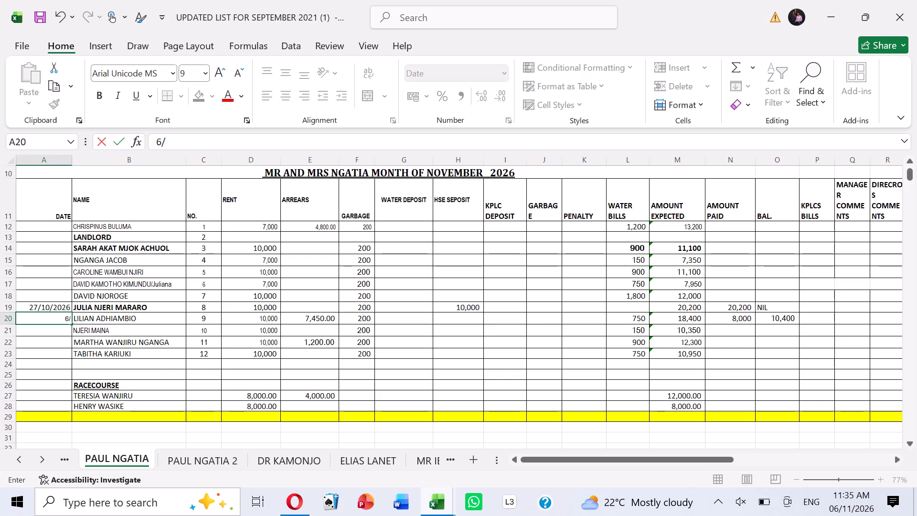
{"action": "type", "text": "11/"}
{"action": "type", "text": "2026"}
{"action": "key", "text": "Right"}
Record 18400 as the amount paid and NIL as the balance for the house 9 tenant on the first Ngatia sheet.
{"action": "key", "text": "Right"}
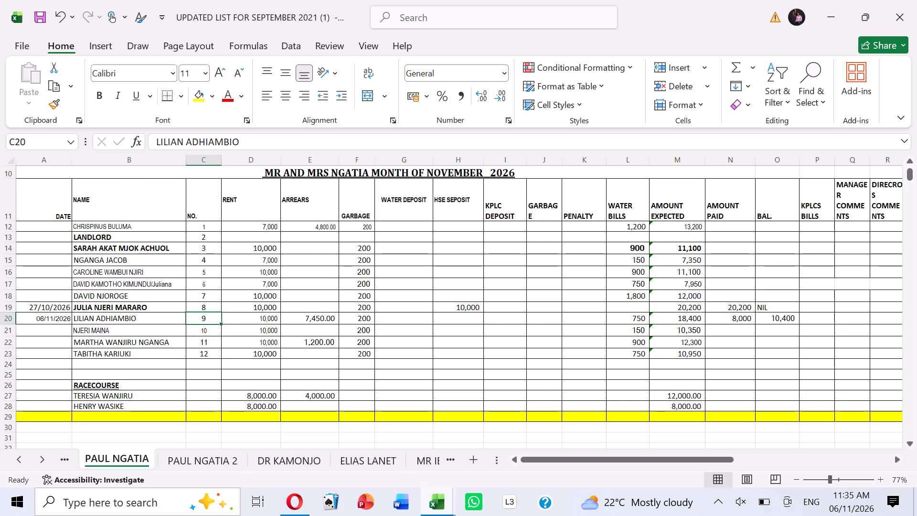
{"action": "key", "text": "Right"}
{"action": "key", "text": "Right"}
{"action": "key", "text": "Right"}
{"action": "key", "text": "Right"}
{"action": "key", "text": "Right"}
{"action": "key", "text": "Right"}
{"action": "key", "text": "Right"}
{"action": "key", "text": "Right"}
{"action": "key", "text": "Right"}
{"action": "key", "text": "Right"}
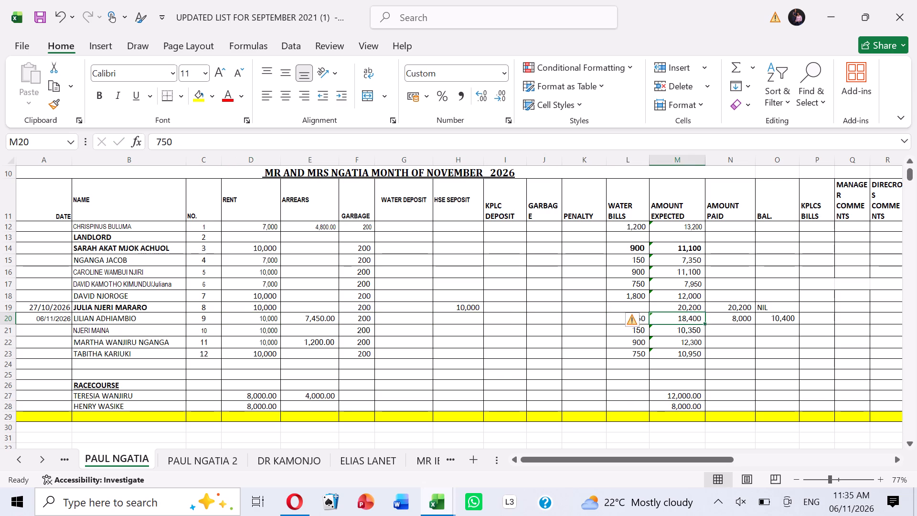
{"action": "key", "text": "Right"}
{"action": "key", "text": "1"}
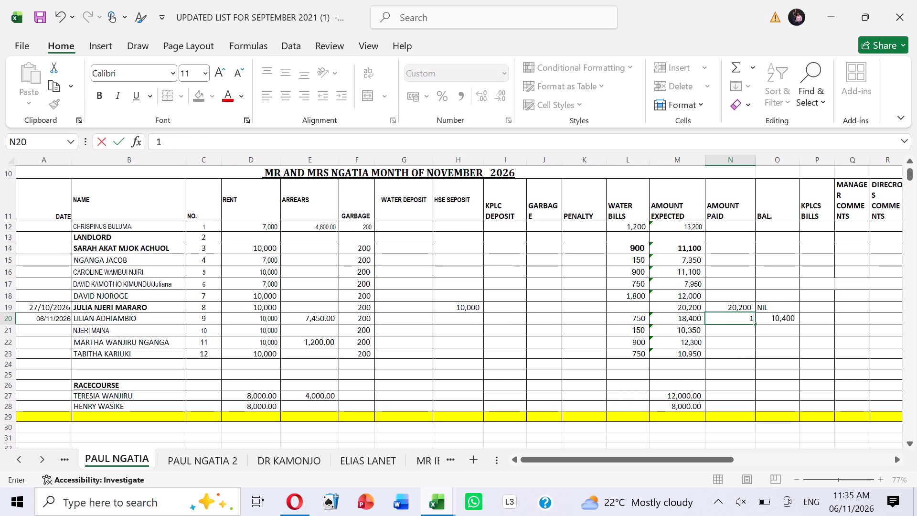
{"action": "type", "text": "8400"}
{"action": "key", "text": "Right"}
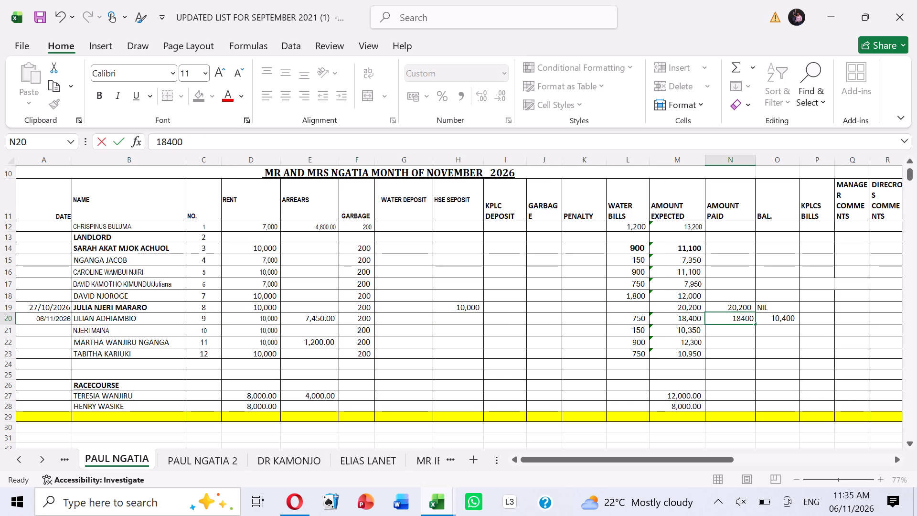
{"action": "type", "text": "NIL"}
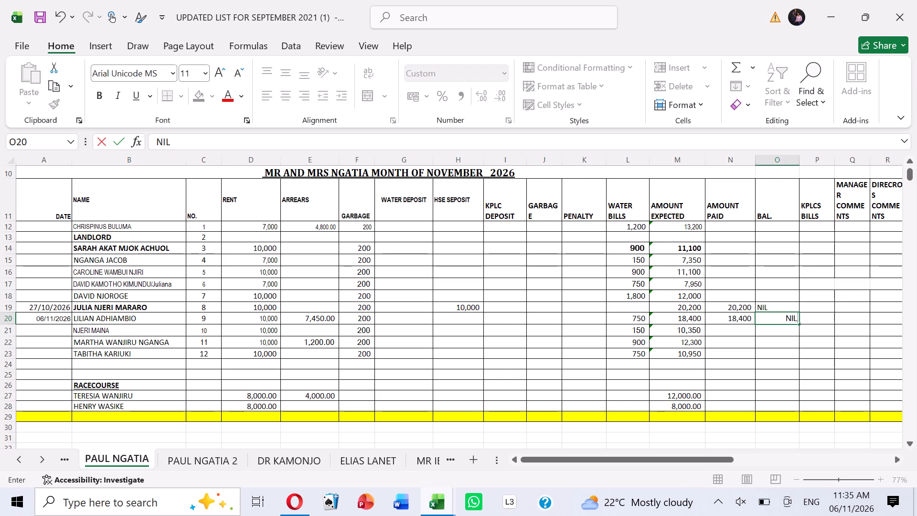
Save the workbook with the house 9 payment entries on the first Ngatia sheet.
{"action": "key", "text": "ctrl+s"}
{"action": "key", "text": "ctrl+s"}
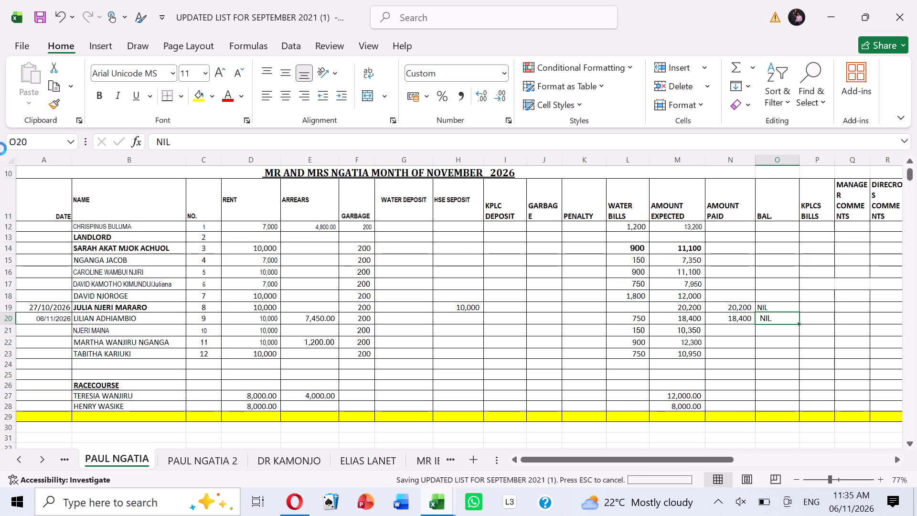
{"action": "left_click", "coordinate": [205, 352]}
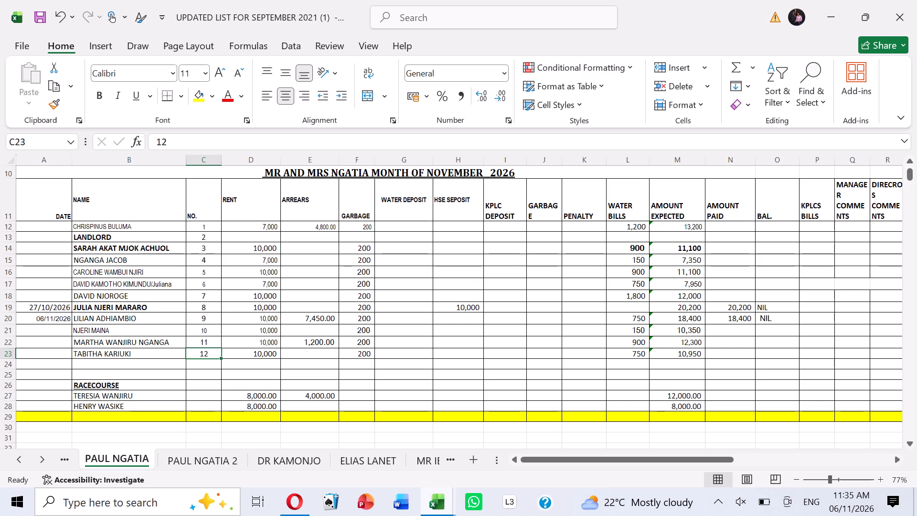
{"action": "left_click", "coordinate": [39, 13]}
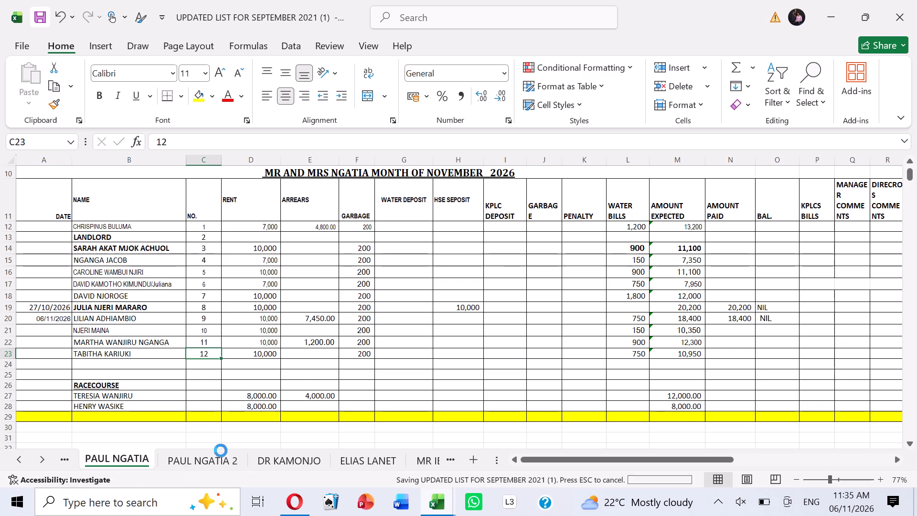
{"action": "left_click", "coordinate": [325, 330]}
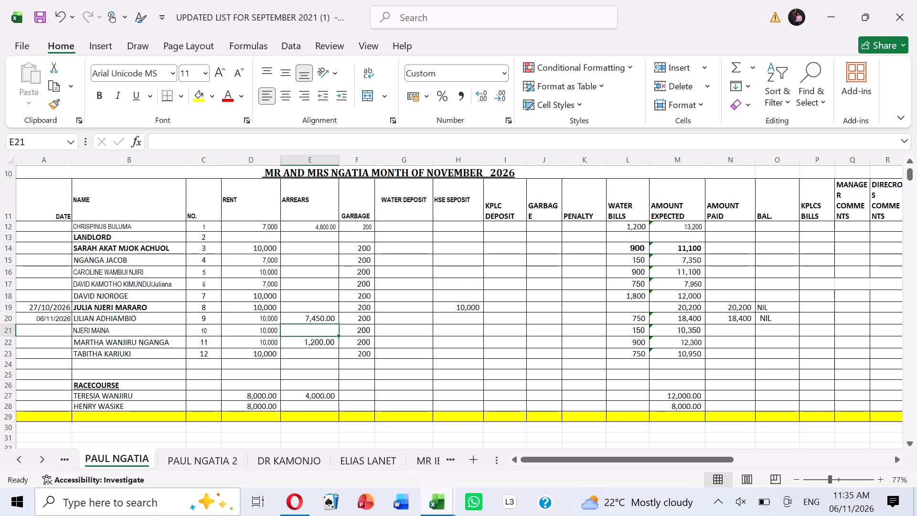
{"action": "left_click", "coordinate": [216, 463]}
{"action": "left_click", "coordinate": [221, 364]}
{"action": "left_click", "coordinate": [241, 386]}
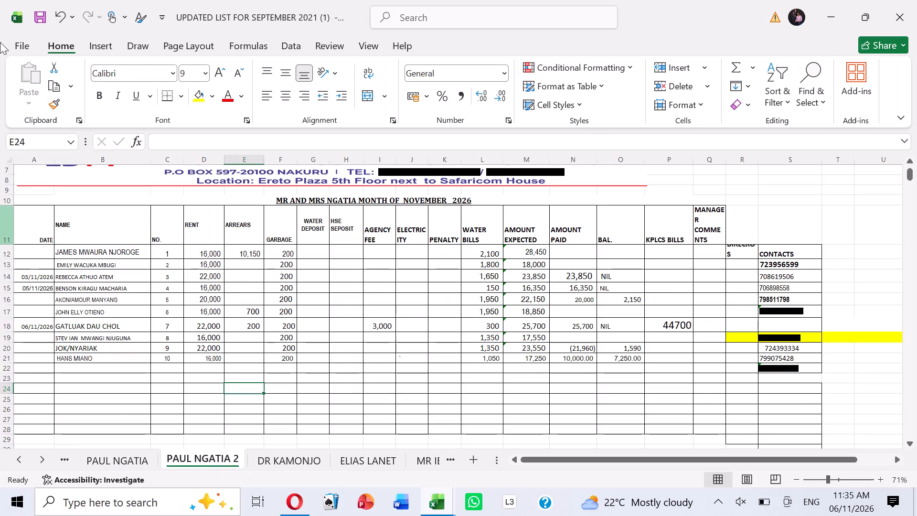
{"action": "left_click", "coordinate": [39, 11]}
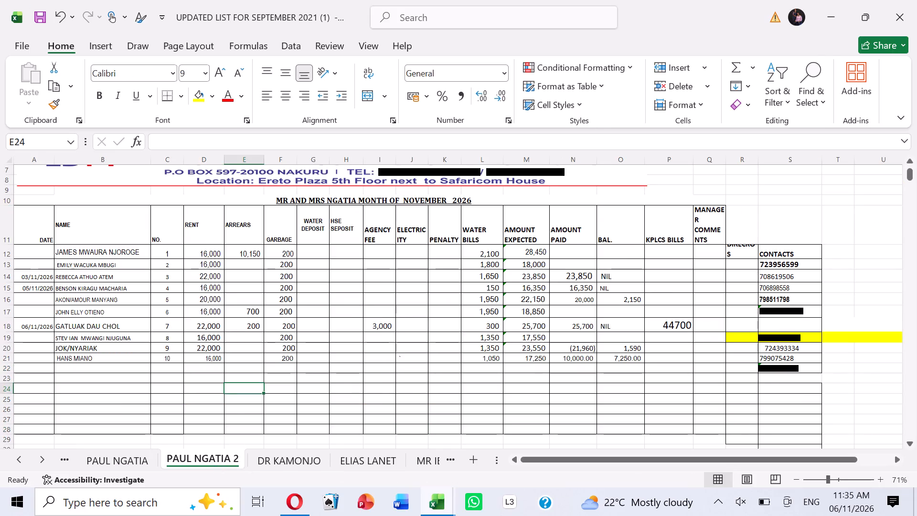
{"action": "left_click", "coordinate": [38, 16]}
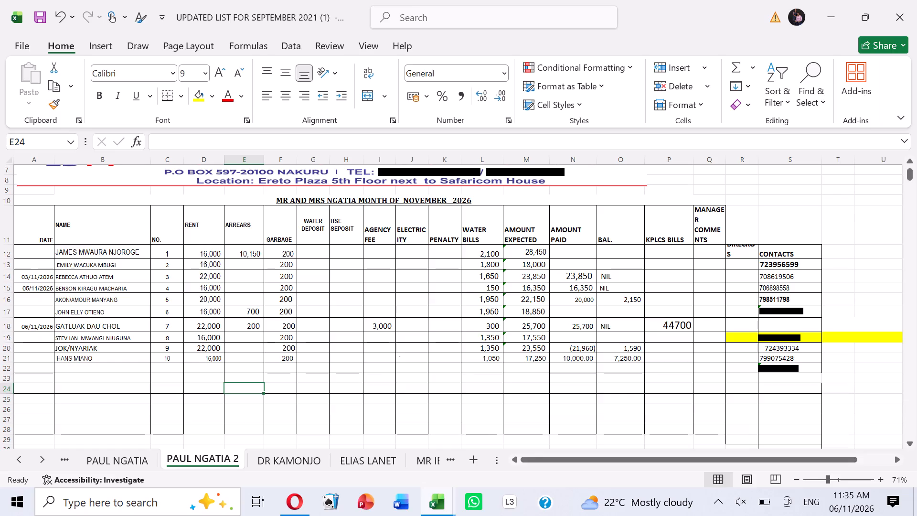
{"action": "left_click", "coordinate": [273, 460]}
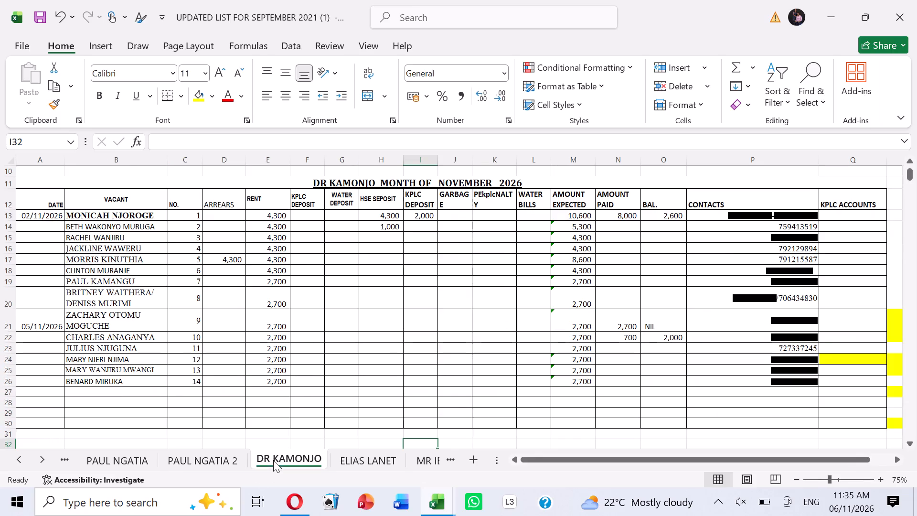
{"action": "left_click", "coordinate": [37, 18]}
{"action": "left_click", "coordinate": [349, 463]}
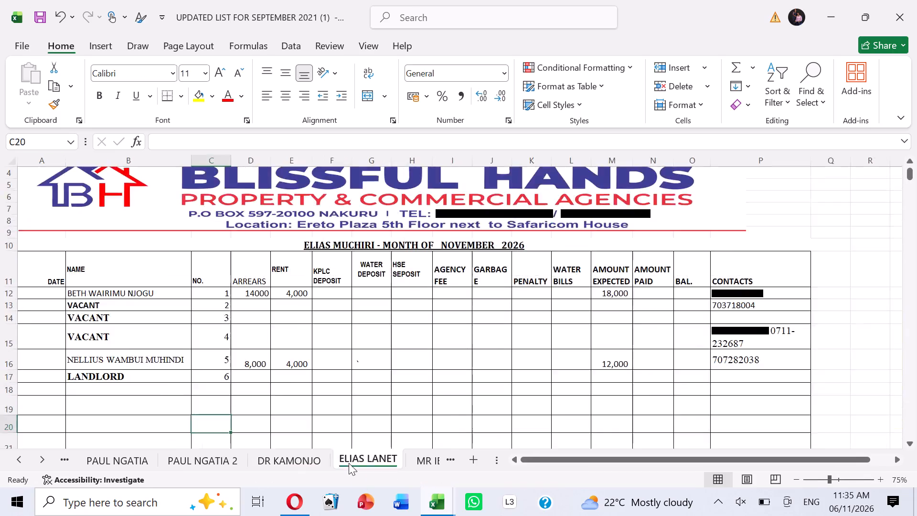
{"action": "left_click", "coordinate": [420, 462]}
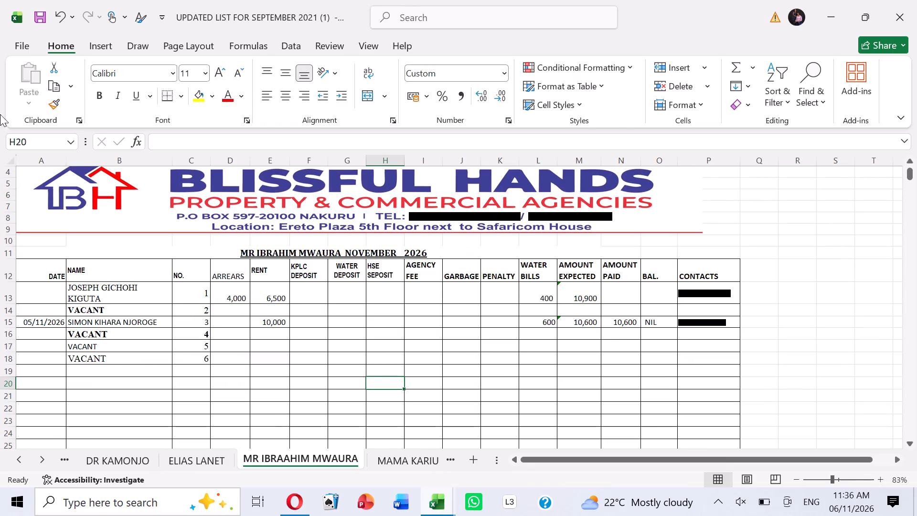
{"action": "left_click", "coordinate": [39, 12]}
{"action": "left_click", "coordinate": [409, 462]}
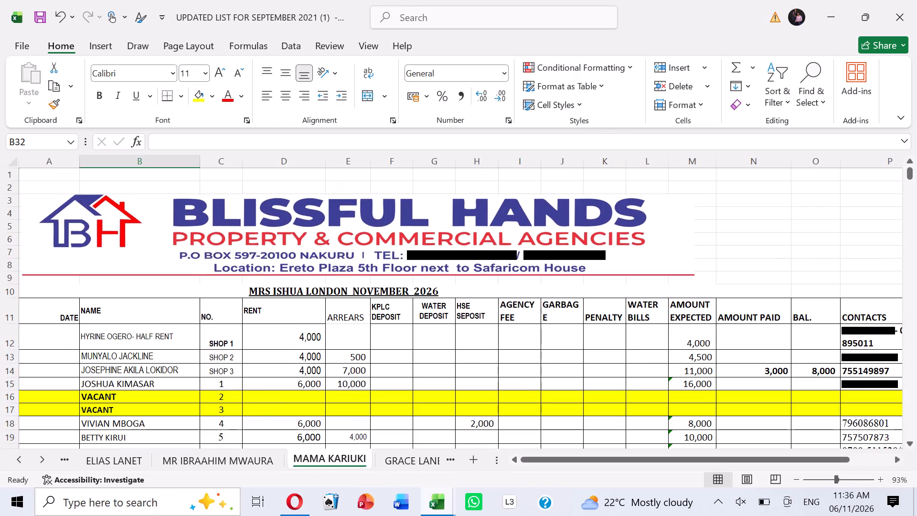
{"action": "left_click", "coordinate": [39, 13]}
{"action": "scroll", "coordinate": [324, 323], "scroll_direction": "down", "scroll_amount": 1}
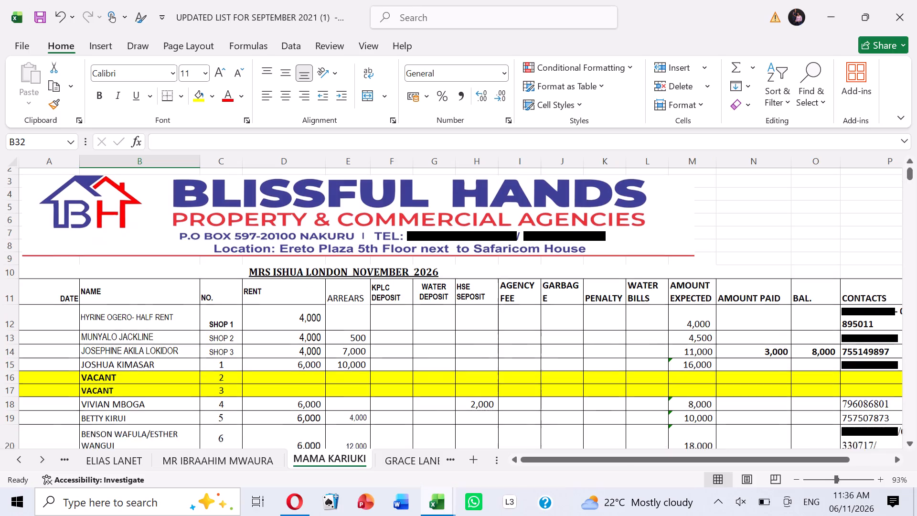
{"action": "scroll", "coordinate": [332, 338], "scroll_direction": "down", "scroll_amount": 1}
{"action": "scroll", "coordinate": [275, 374], "scroll_direction": "down", "scroll_amount": 2}
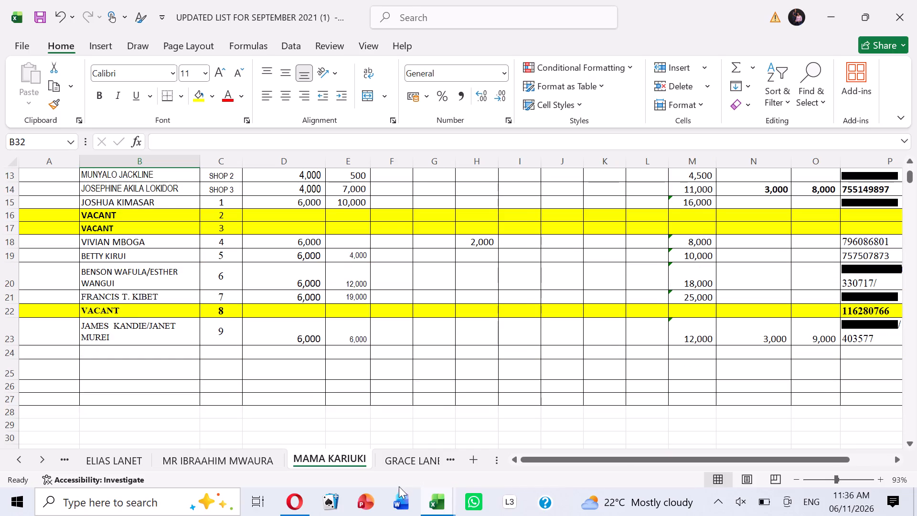
{"action": "left_click", "coordinate": [408, 467]}
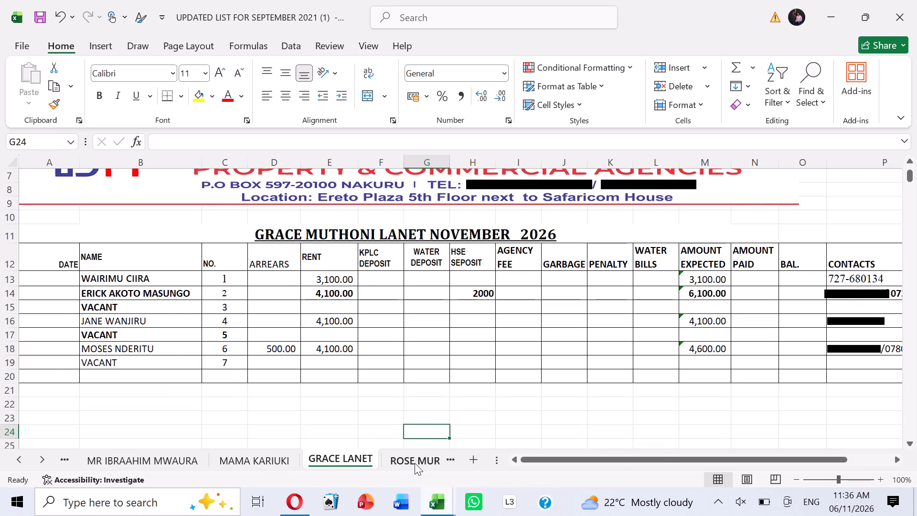
On the Muraguri Racecourse sheet, record 15000 paid, a NIL balance and payment date 5/11/2026 for the house 1 tenant.
{"action": "left_click", "coordinate": [415, 463]}
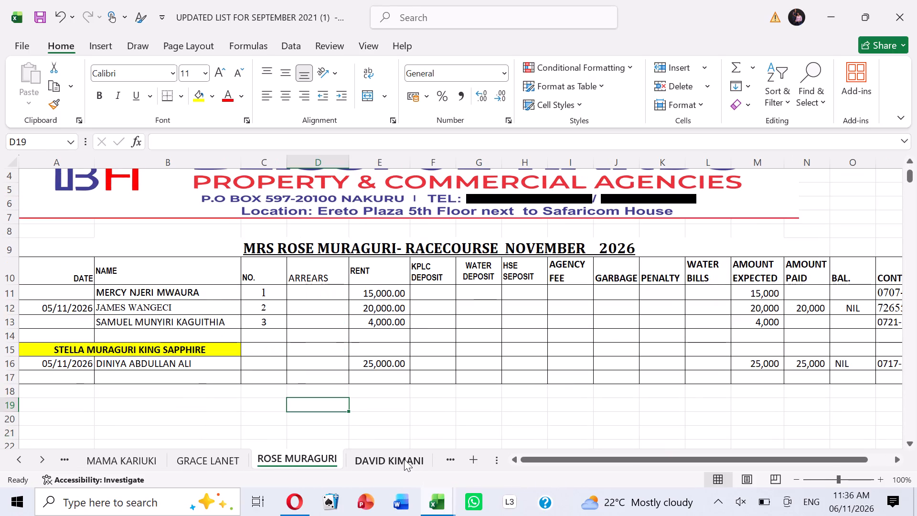
{"action": "left_click", "coordinate": [794, 294]}
{"action": "type", "text": "15"}
{"action": "key", "text": "0"}
{"action": "key", "text": "0"}
{"action": "key", "text": "0"}
{"action": "left_click", "coordinate": [853, 291]}
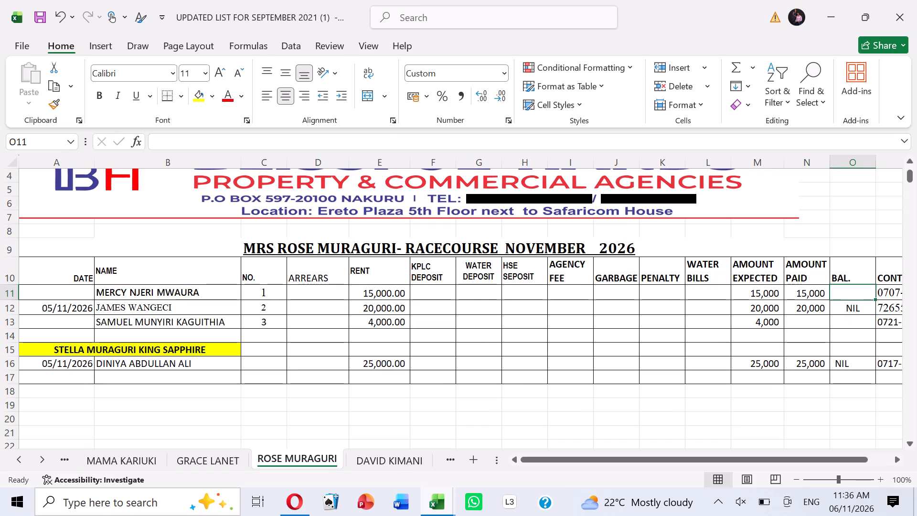
{"action": "key", "text": "n"}
{"action": "key", "text": "i"}
{"action": "key", "text": "l"}
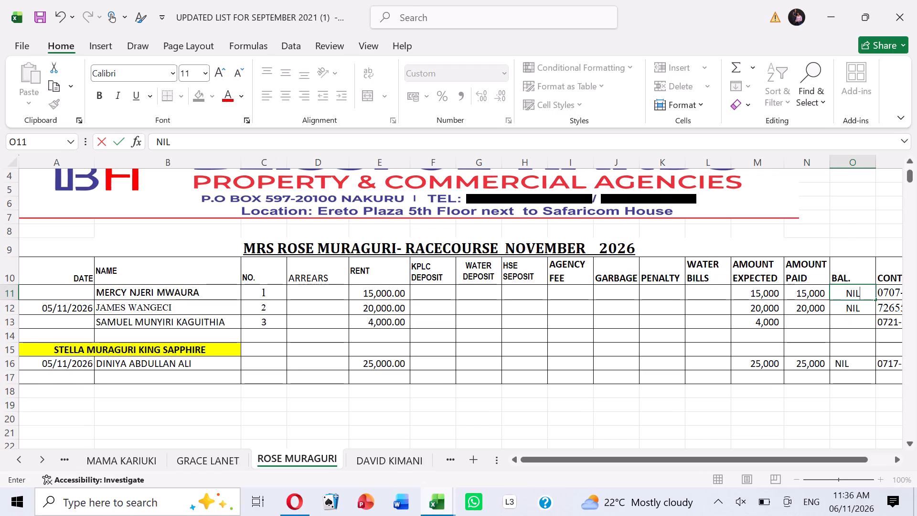
{"action": "left_click", "coordinate": [75, 288]}
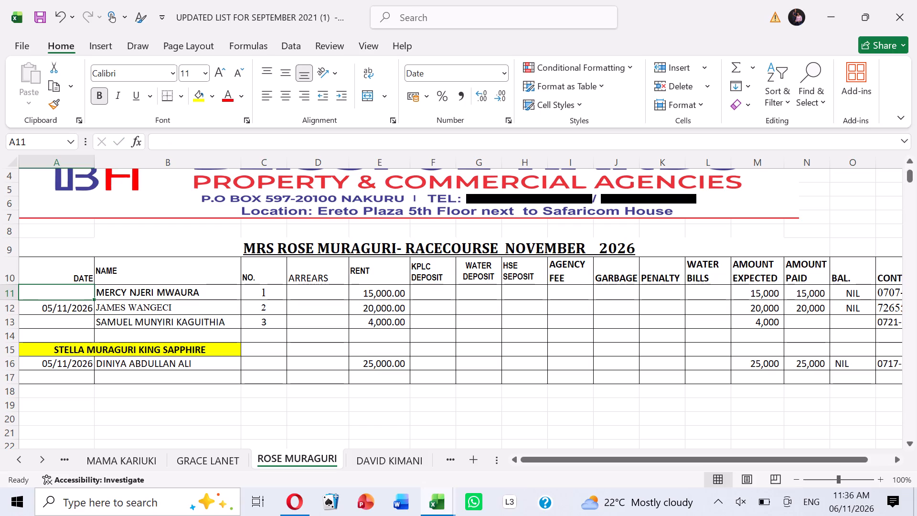
{"action": "type", "text": "5/11/2026"}
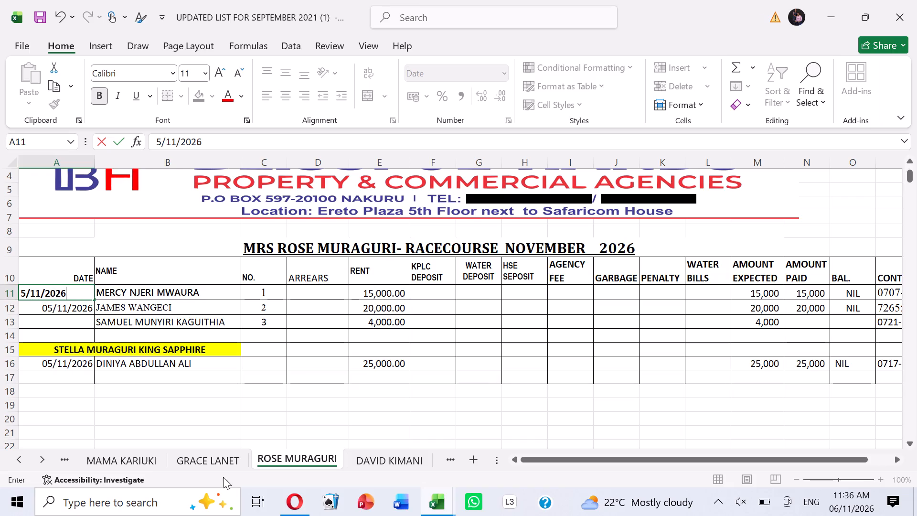
{"action": "left_click", "coordinate": [120, 437]}
Return to the Kweyu sheet, select the house 3 tenant's name and save the workbook.
{"action": "triple_click", "coordinate": [13, 456]}
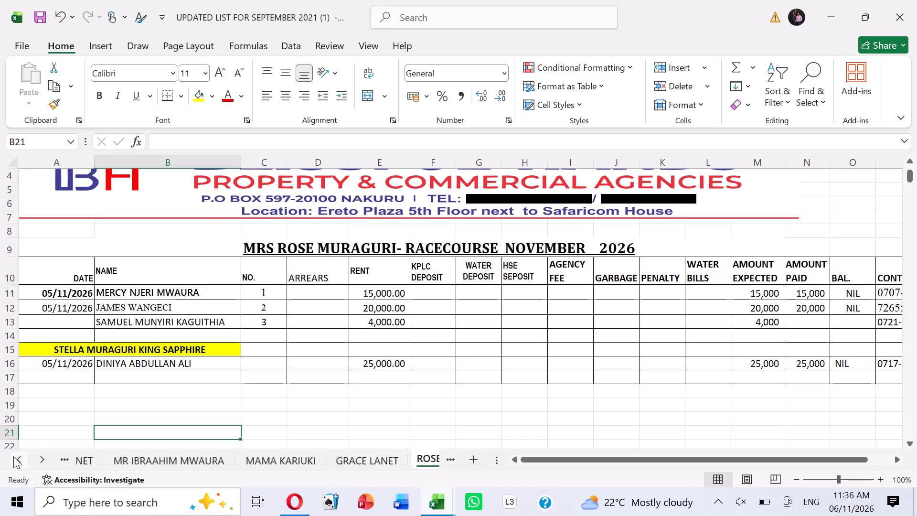
{"action": "triple_click", "coordinate": [13, 456]}
{"action": "left_click", "coordinate": [13, 456]}
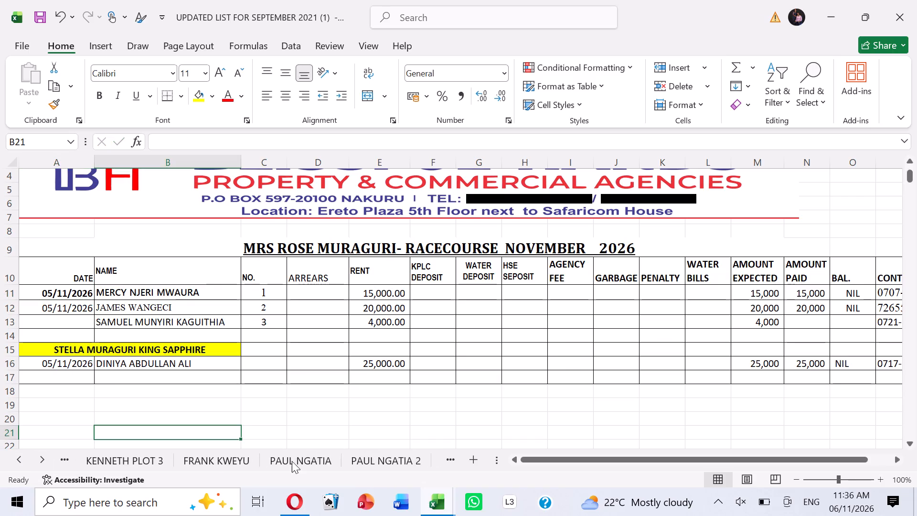
{"action": "left_click", "coordinate": [221, 465]}
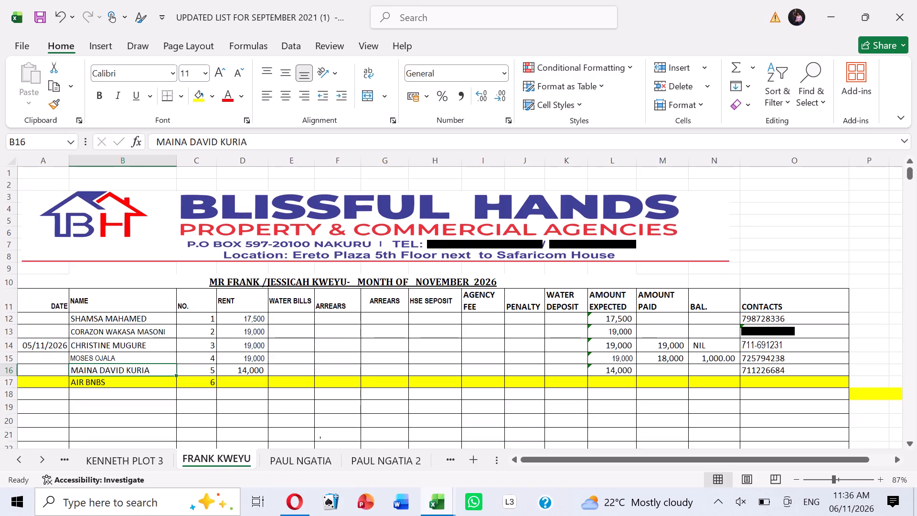
{"action": "left_click", "coordinate": [134, 342]}
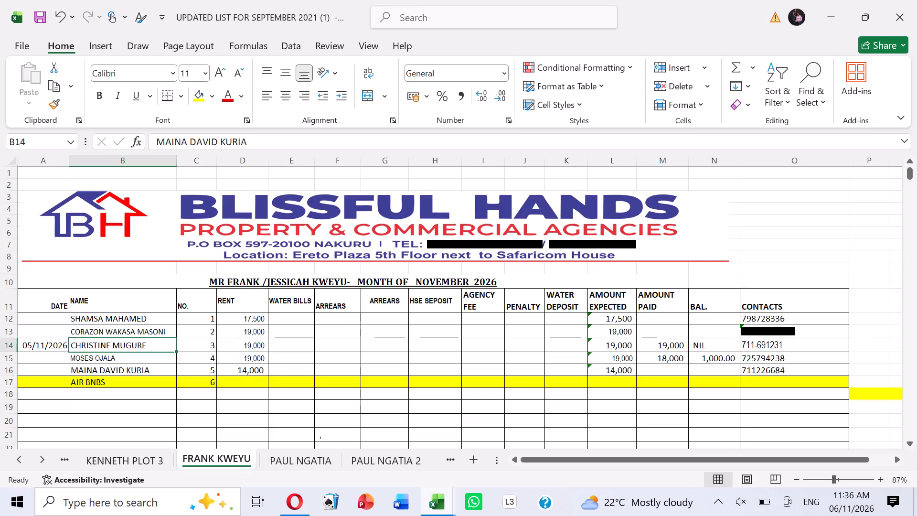
{"action": "left_click", "coordinate": [40, 14]}
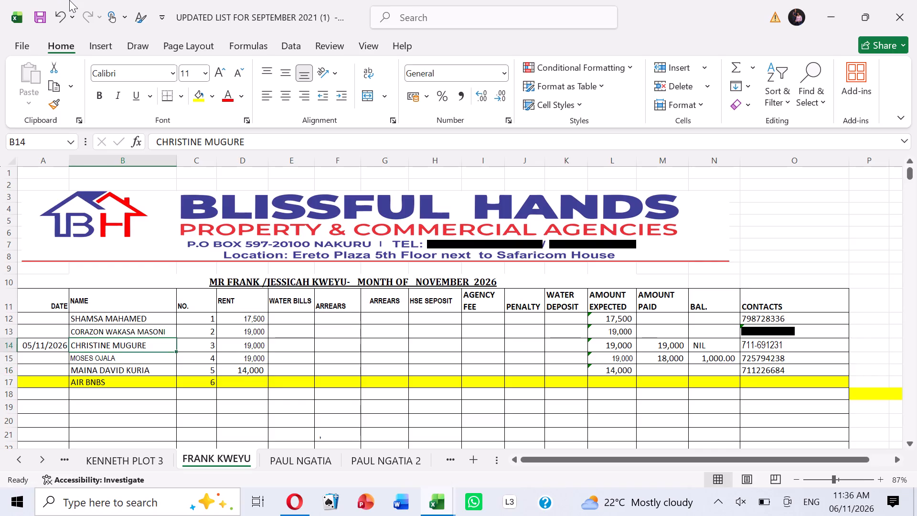
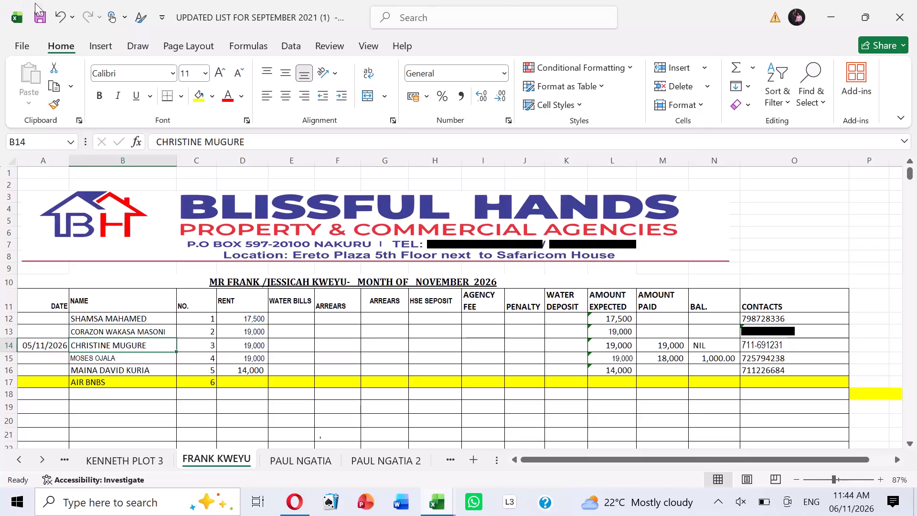
Save the workbook again with the Kweyu sheet open.
{"action": "left_click", "coordinate": [41, 14]}
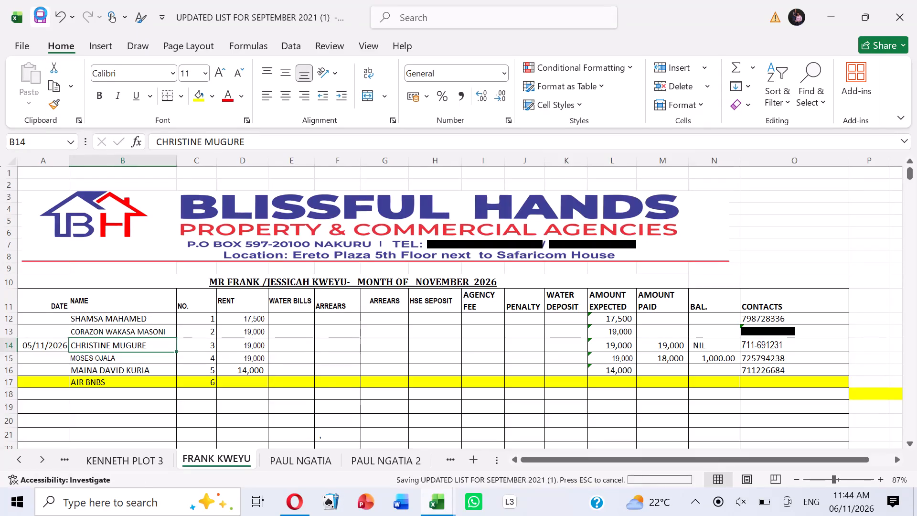
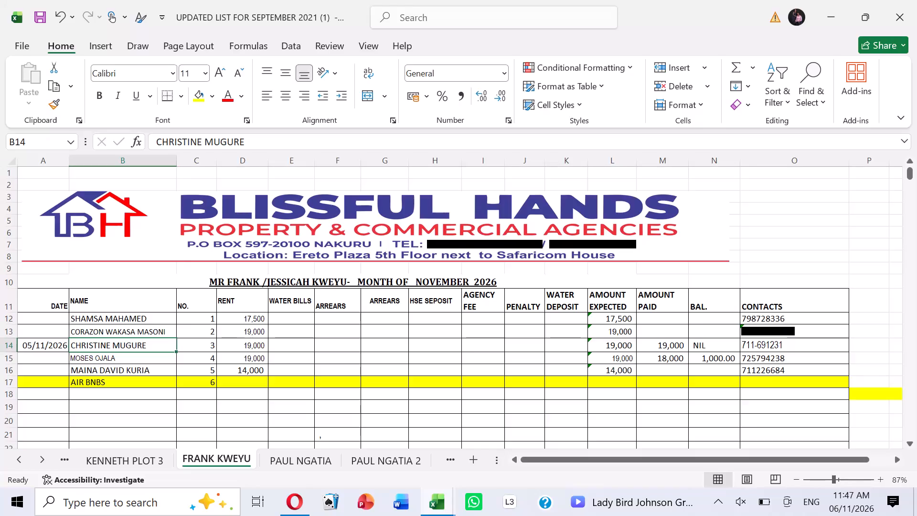
Save the workbook repeatedly while keeping the Kweyu November 2026 tenant list open.
{"action": "left_click", "coordinate": [39, 15]}
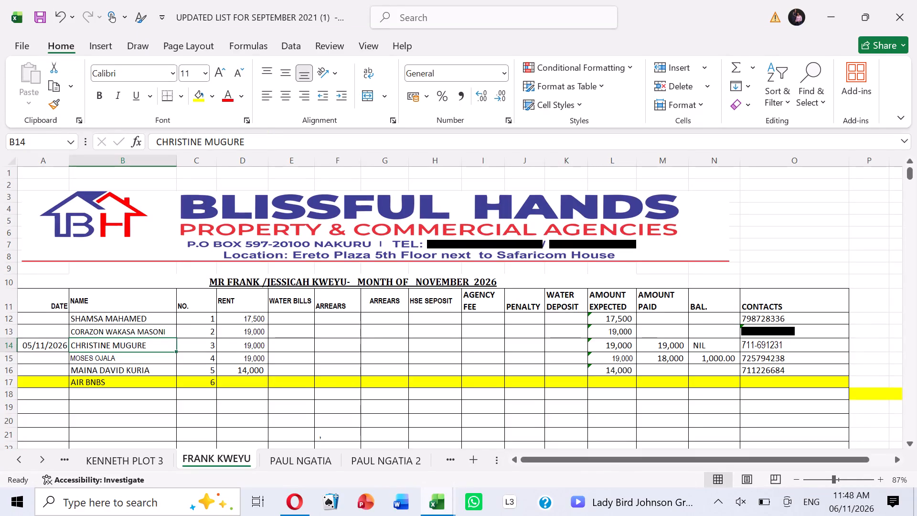
{"action": "left_click", "coordinate": [327, 420]}
{"action": "left_click", "coordinate": [37, 18]}
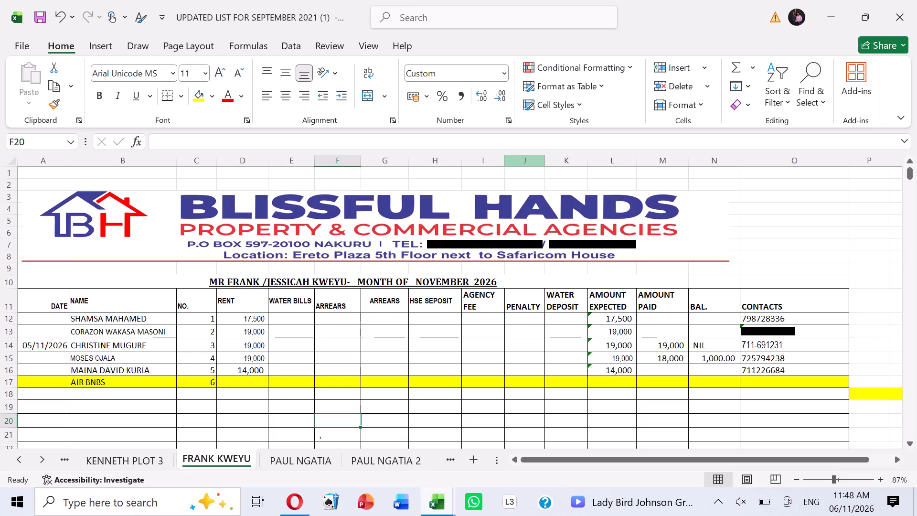
{"action": "left_click", "coordinate": [41, 19]}
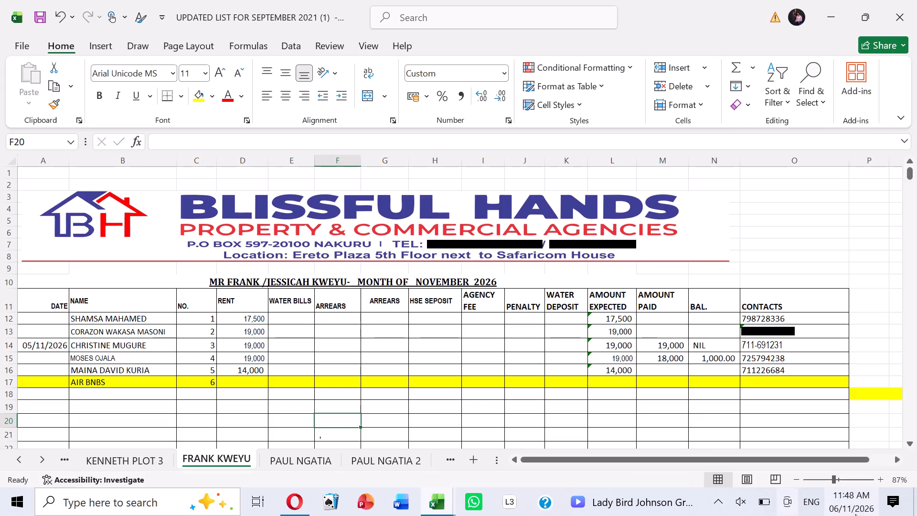
{"action": "left_click", "coordinate": [39, 19]}
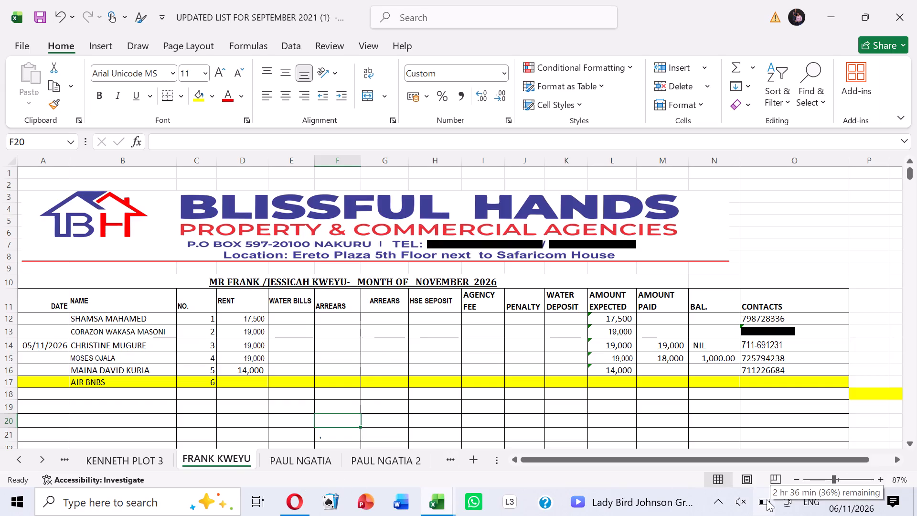
{"action": "left_click", "coordinate": [398, 412]}
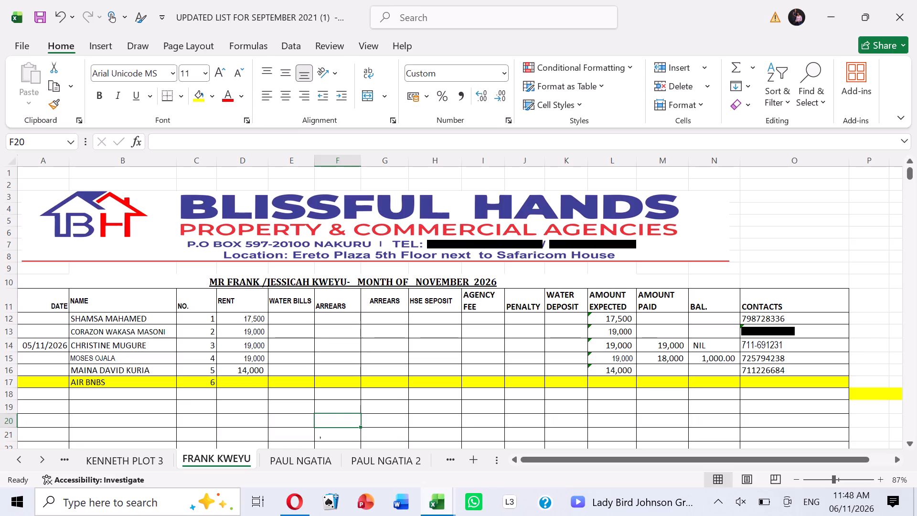
{"action": "left_click", "coordinate": [42, 23]}
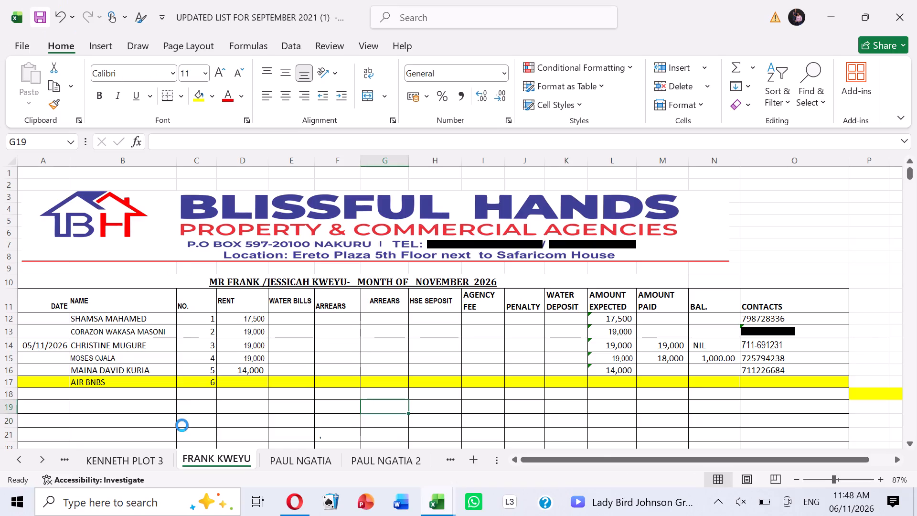
Go back to the Mwangi November 2026 tenant list, look over its Lanet and Mwariki tenants, and save the workbook.
{"action": "left_click", "coordinate": [151, 458]}
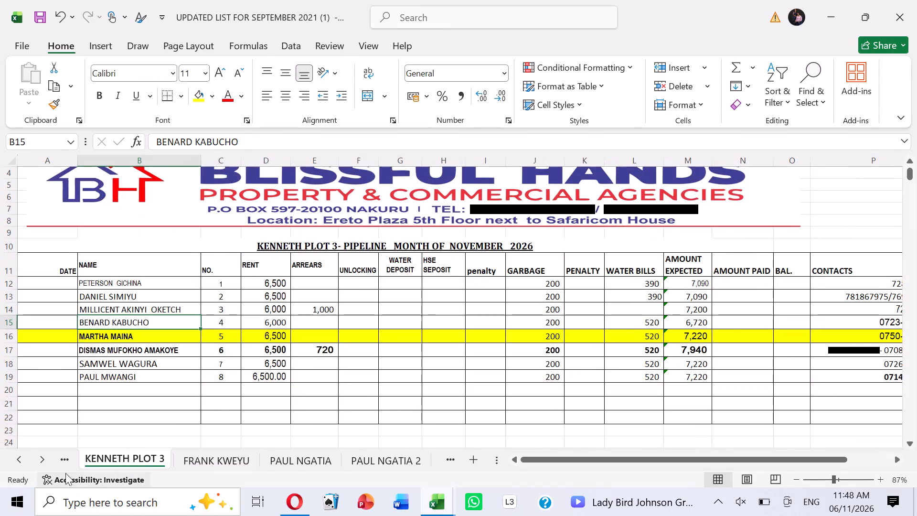
{"action": "left_click", "coordinate": [16, 454]}
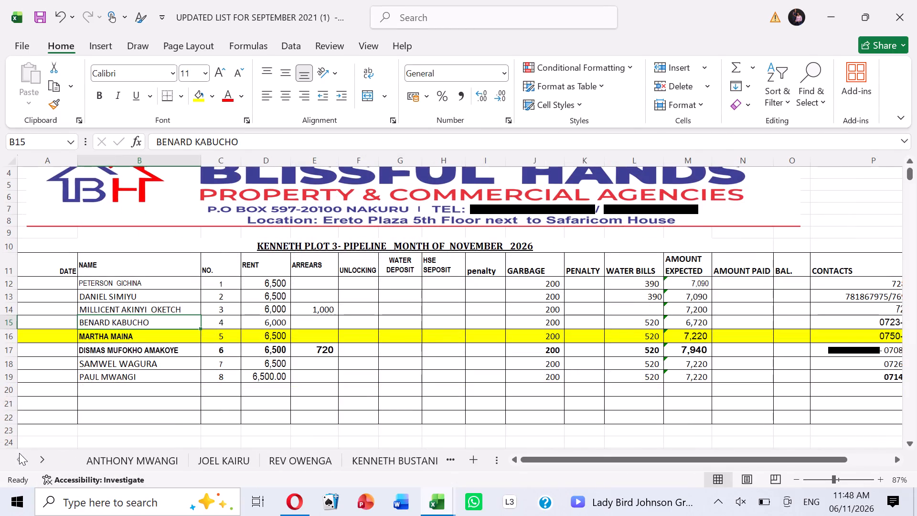
{"action": "left_click", "coordinate": [19, 453]}
{"action": "left_click", "coordinate": [129, 453]}
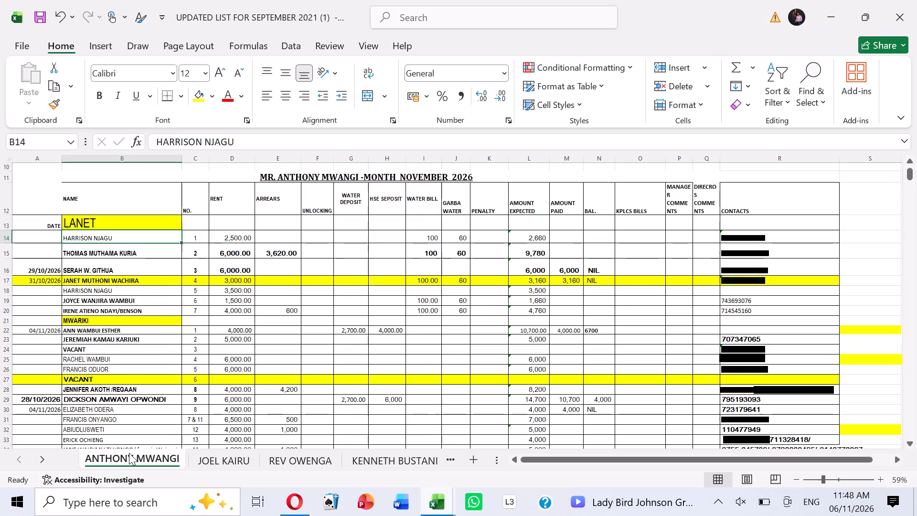
{"action": "left_click", "coordinate": [43, 14]}
{"action": "scroll", "coordinate": [153, 382], "scroll_direction": "down", "scroll_amount": 3}
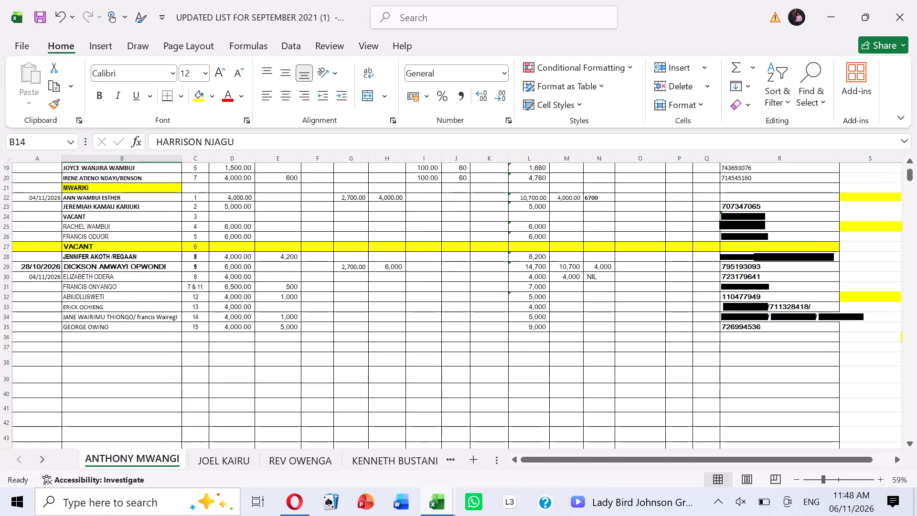
{"action": "scroll", "coordinate": [252, 376], "scroll_direction": "up", "scroll_amount": 4}
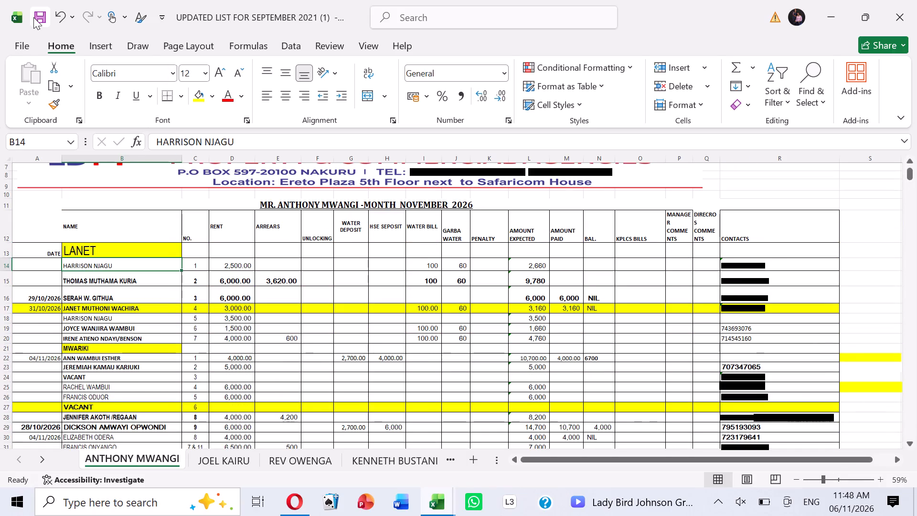
{"action": "left_click", "coordinate": [37, 16]}
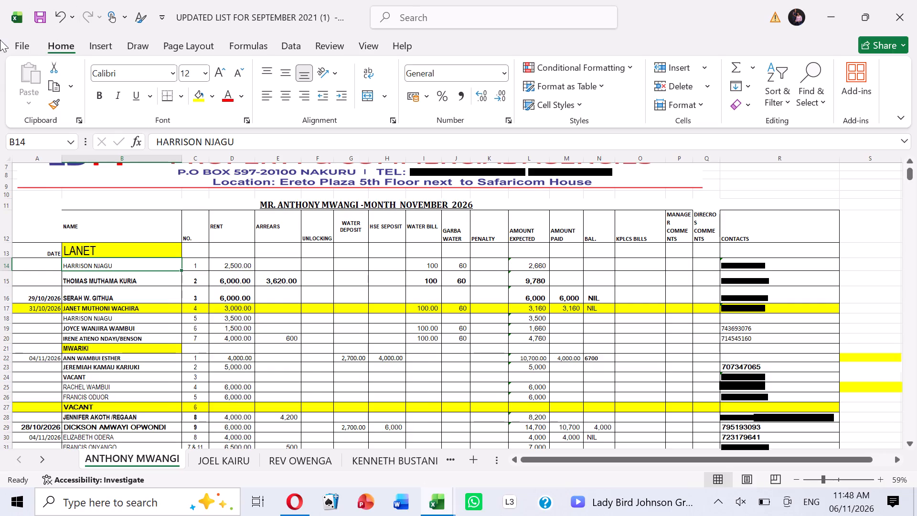
{"action": "left_click", "coordinate": [37, 18]}
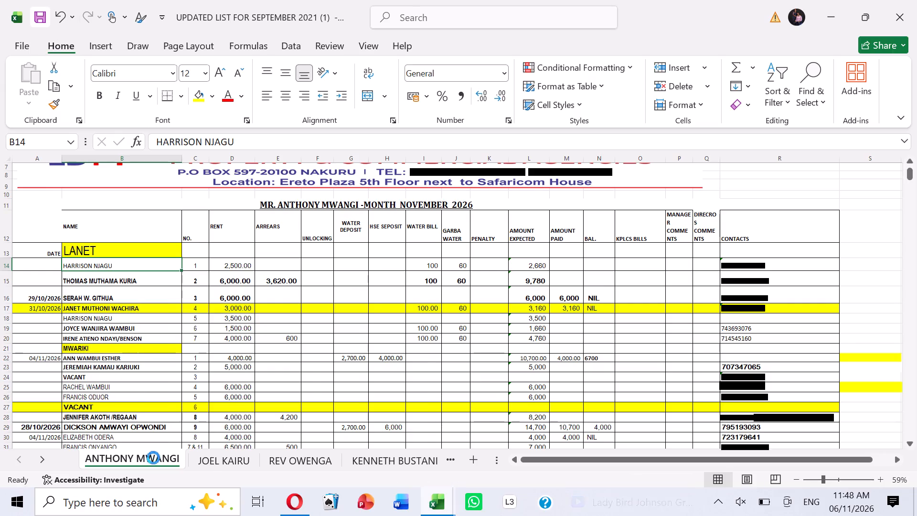
Open the Kairu tenant list and save the workbook.
{"action": "left_click", "coordinate": [206, 463]}
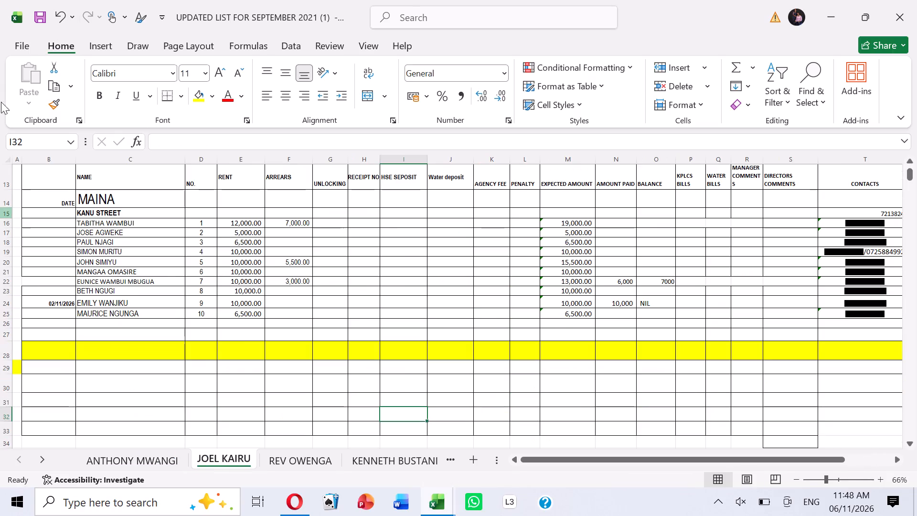
{"action": "left_click", "coordinate": [43, 12]}
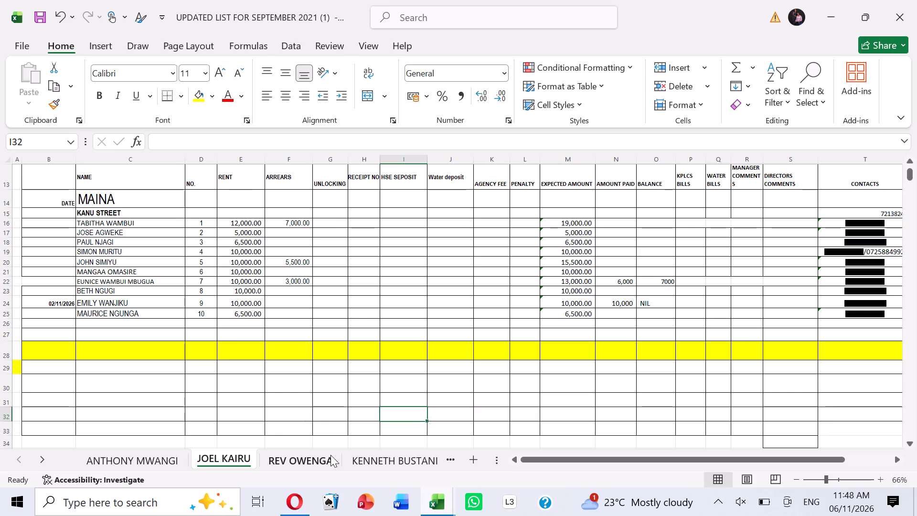
{"action": "left_click", "coordinate": [298, 462]}
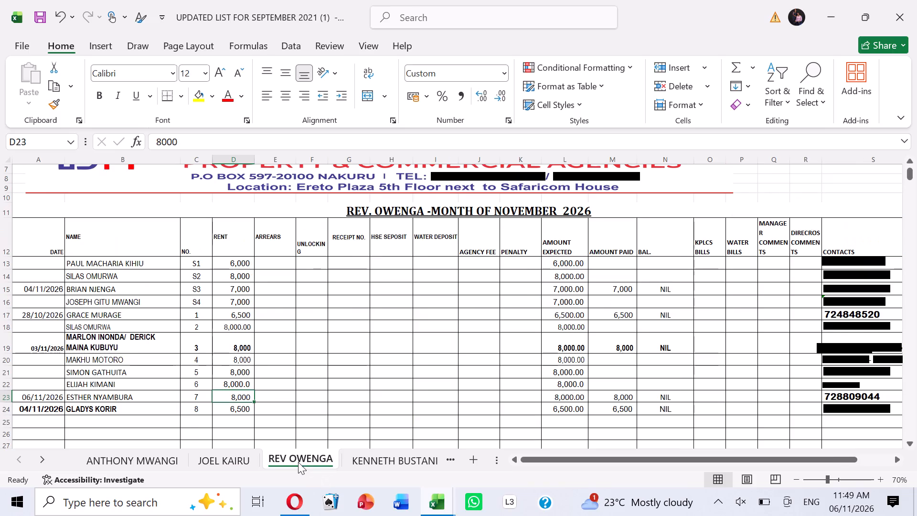
{"action": "left_click", "coordinate": [36, 18]}
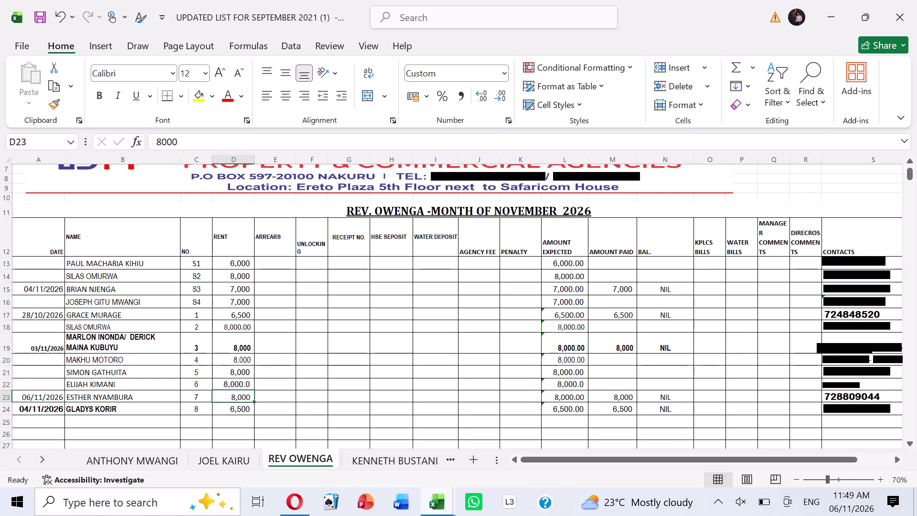
{"action": "left_click", "coordinate": [38, 12]}
{"action": "left_click", "coordinate": [40, 17]}
{"action": "left_click", "coordinate": [38, 13]}
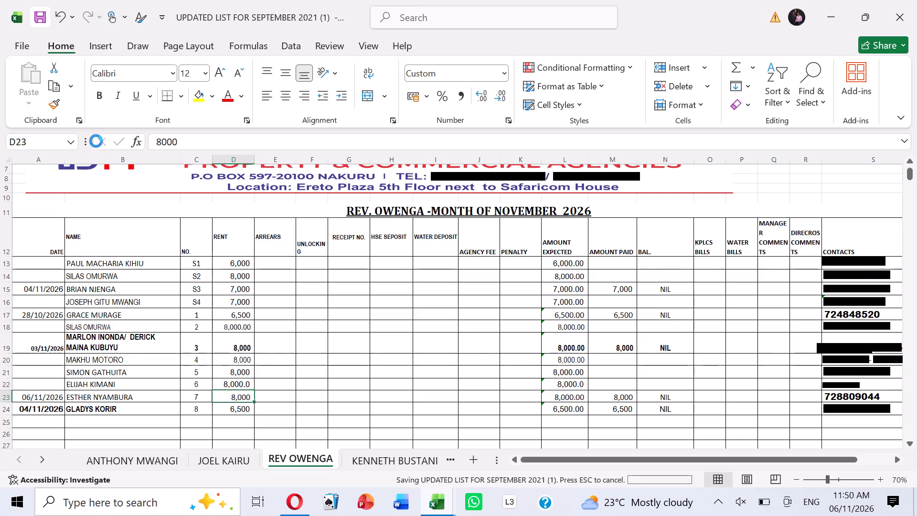
{"action": "left_click", "coordinate": [391, 453]}
{"action": "left_click", "coordinate": [38, 16]}
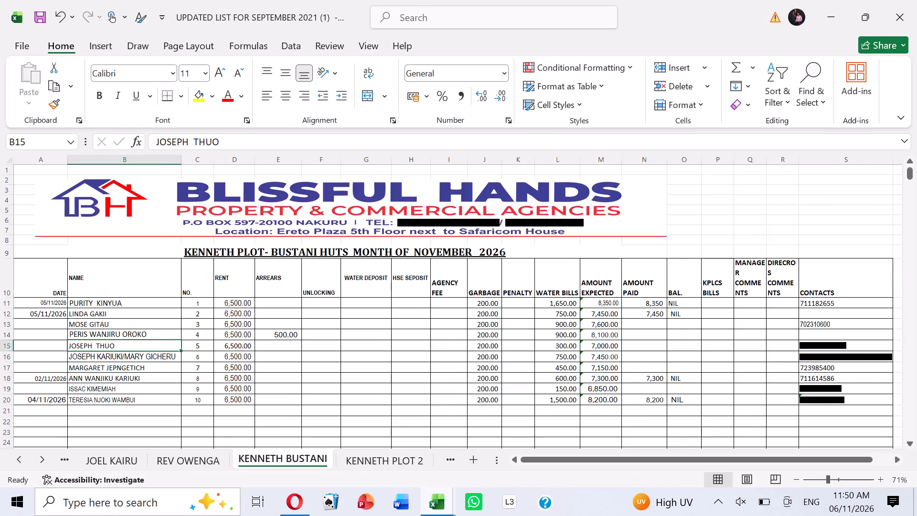
{"action": "left_click", "coordinate": [40, 15]}
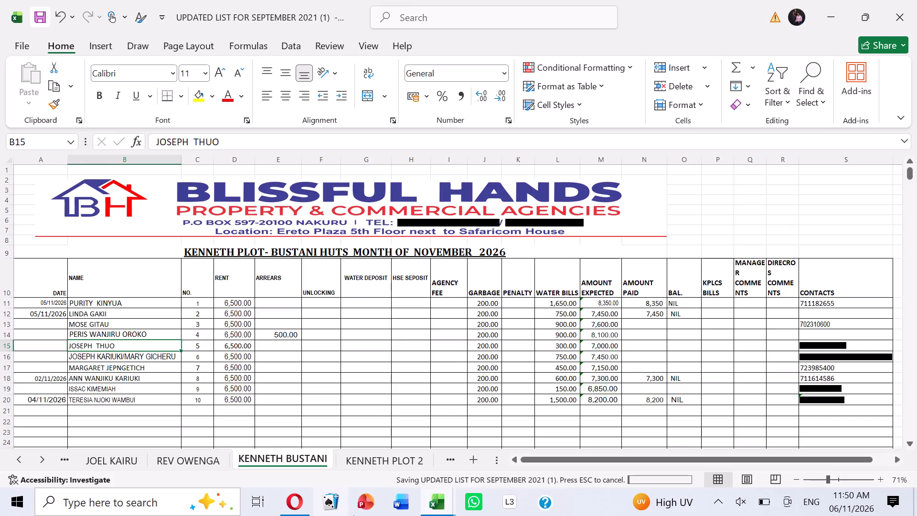
Page through the Kenneth Plot 2, Kweyu and first Ngatia tenant lists to the Ngatia 2 sheet, and save the workbook there.
{"action": "left_click", "coordinate": [374, 463]}
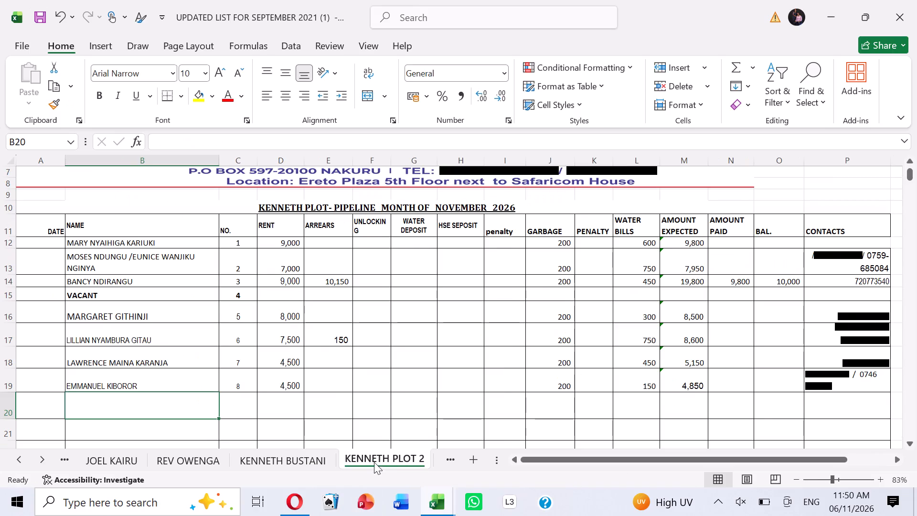
{"action": "left_click", "coordinate": [437, 452]}
{"action": "left_click", "coordinate": [420, 462]}
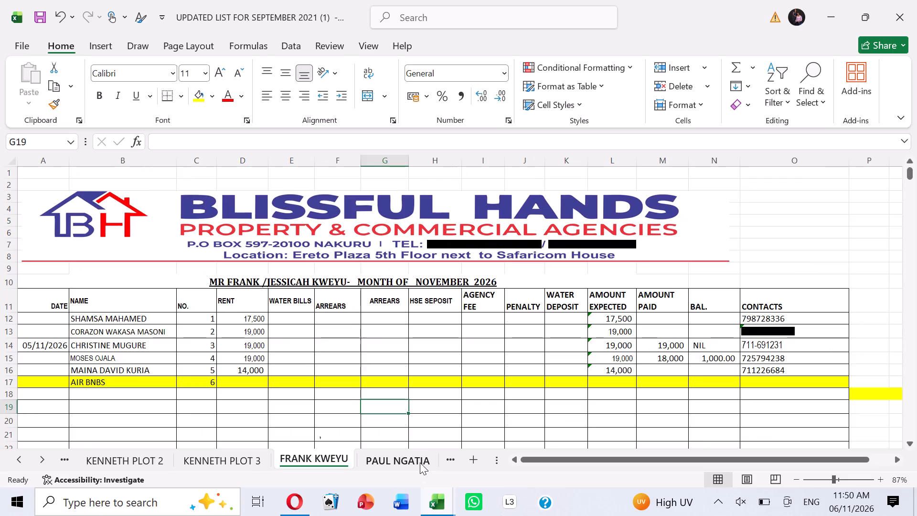
{"action": "left_click", "coordinate": [420, 462]}
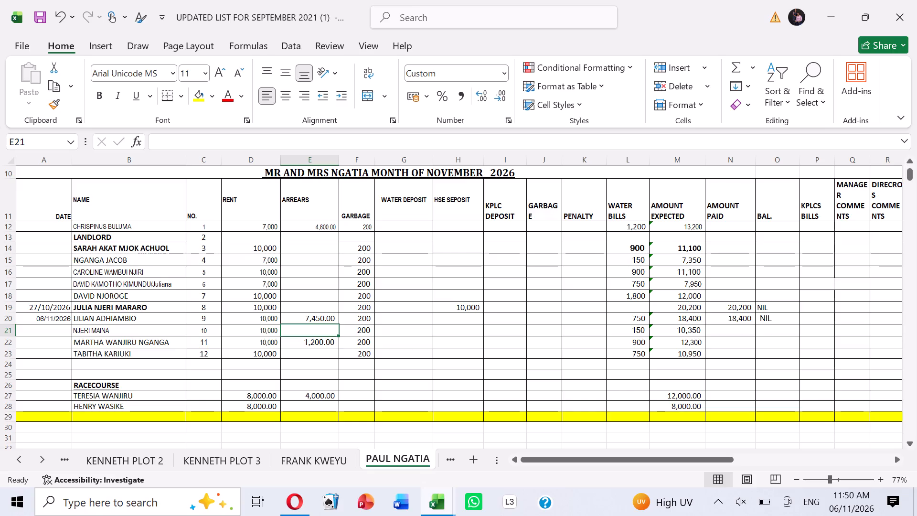
{"action": "left_click", "coordinate": [443, 462]}
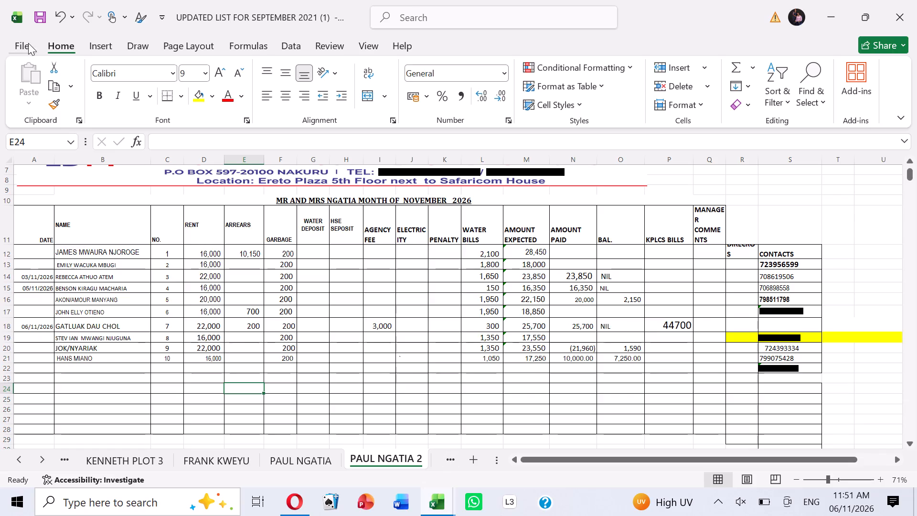
{"action": "left_click", "coordinate": [39, 16]}
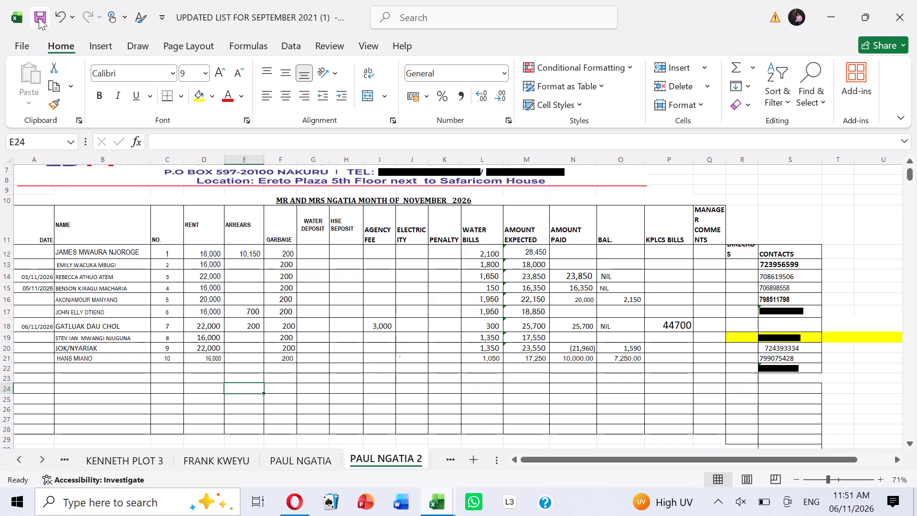